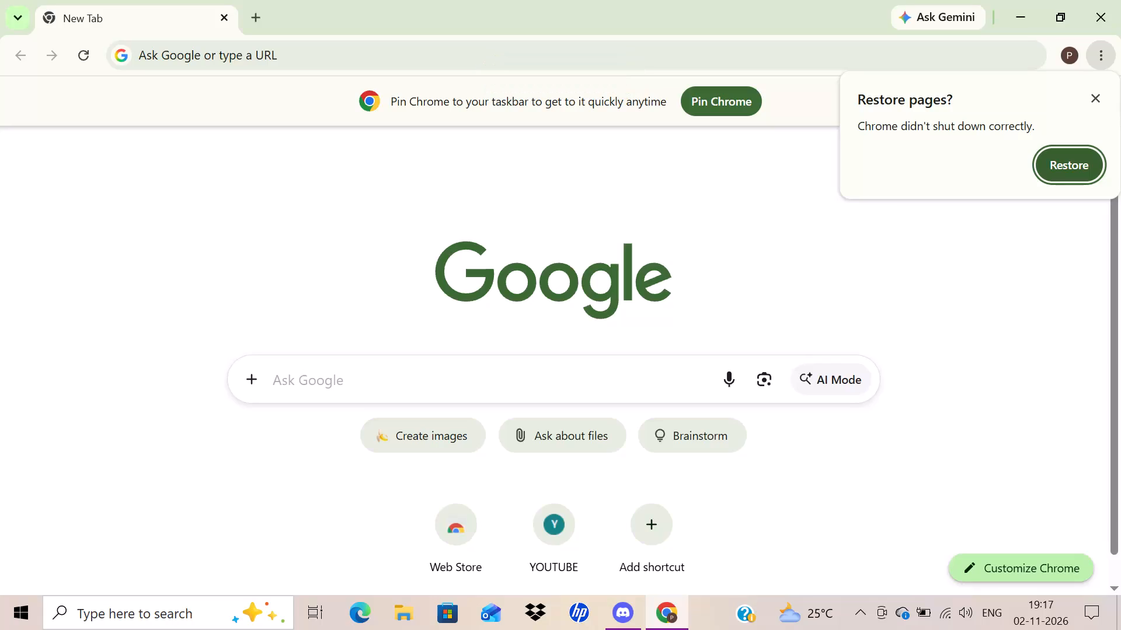
Search Google for gocharting and open the GoCharting India website from the results.
click(784, 242)
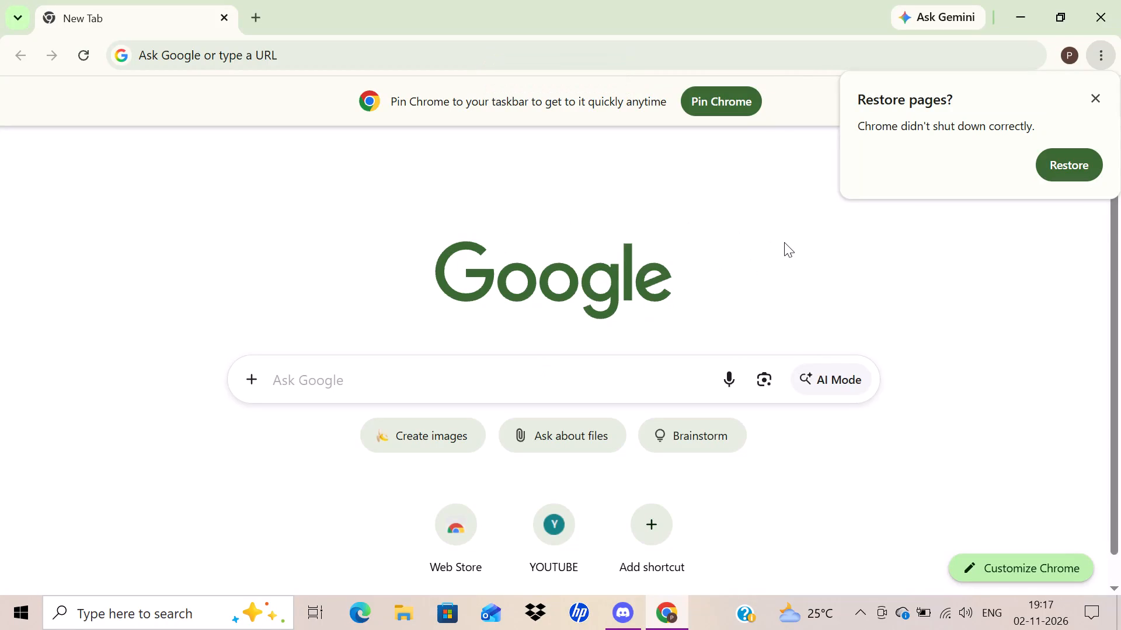
click(290, 383)
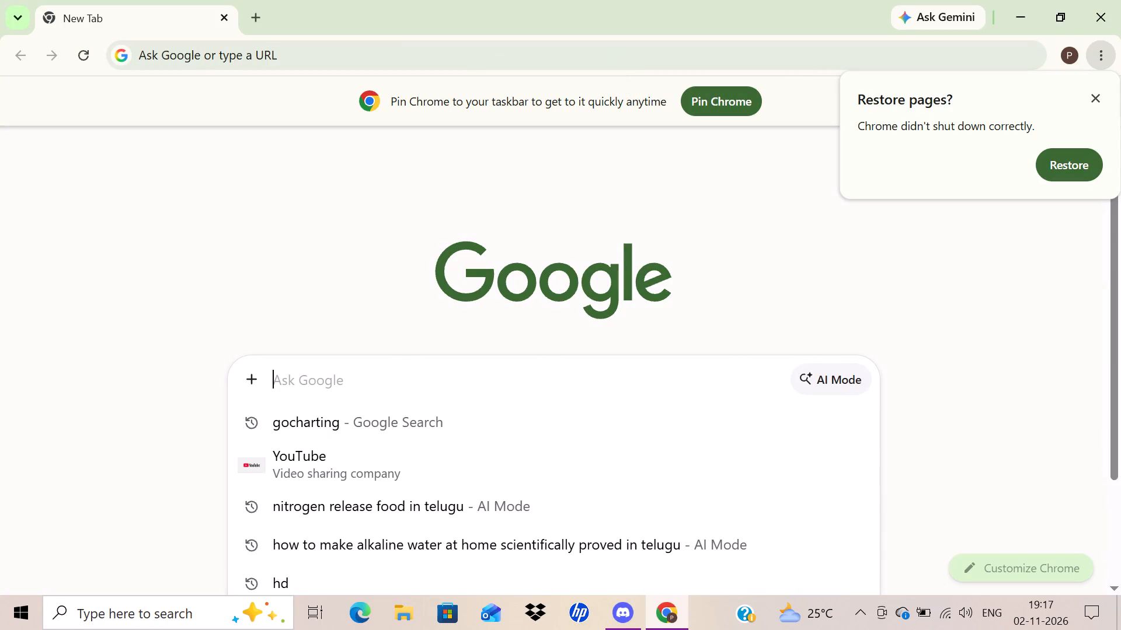
click(322, 422)
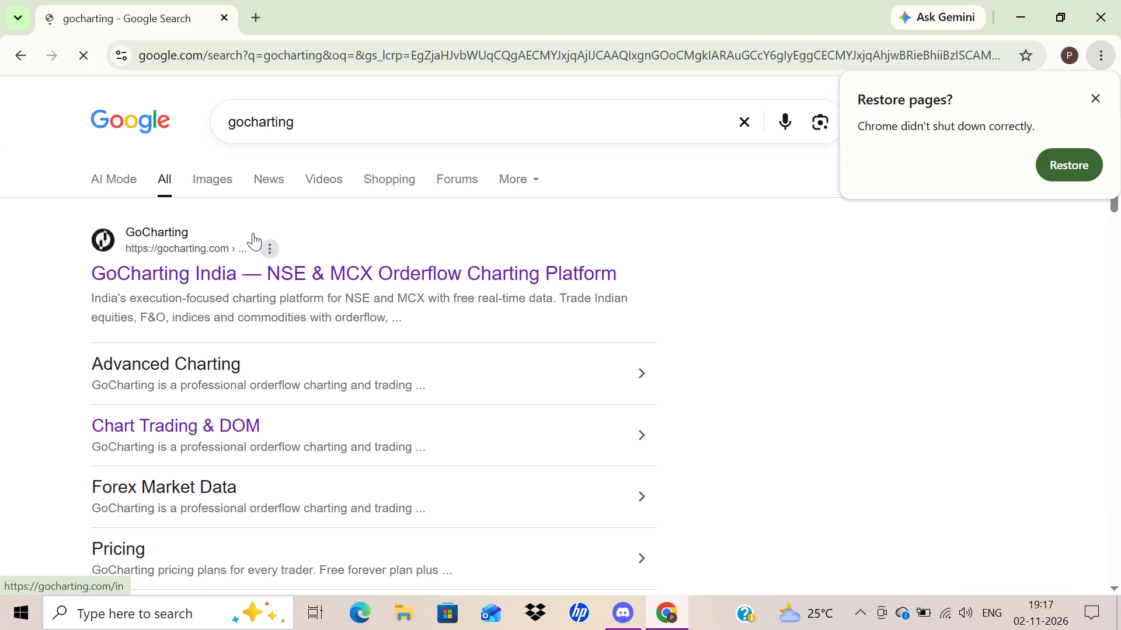
click(267, 271)
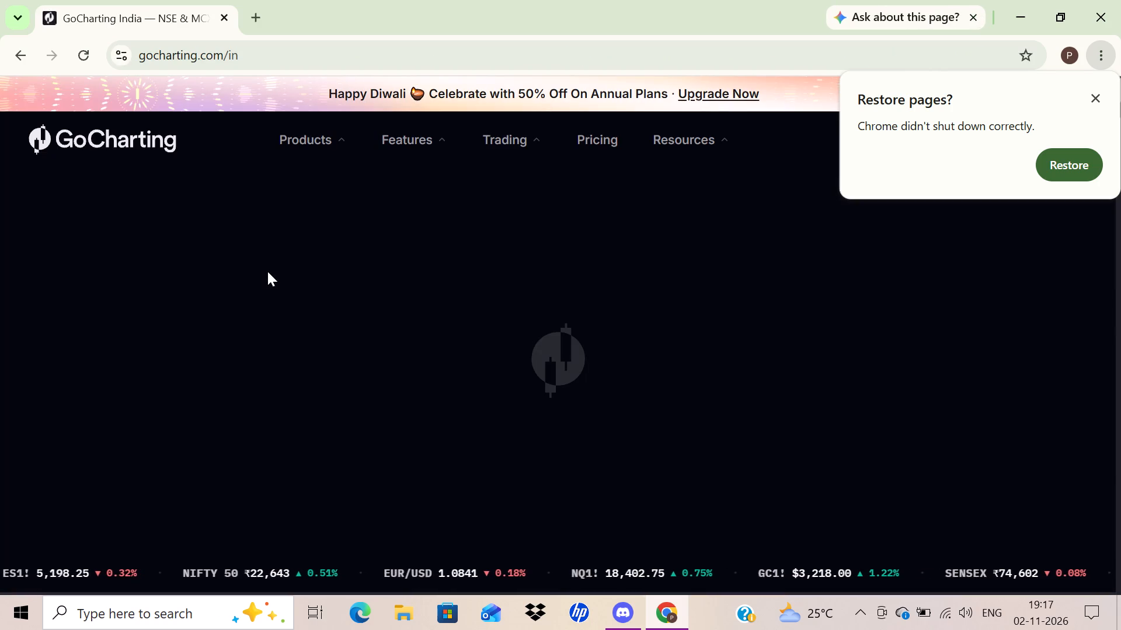
Open GoCharting's Charting feature page and dismiss the browser's offer to restore pages.
click(302, 141)
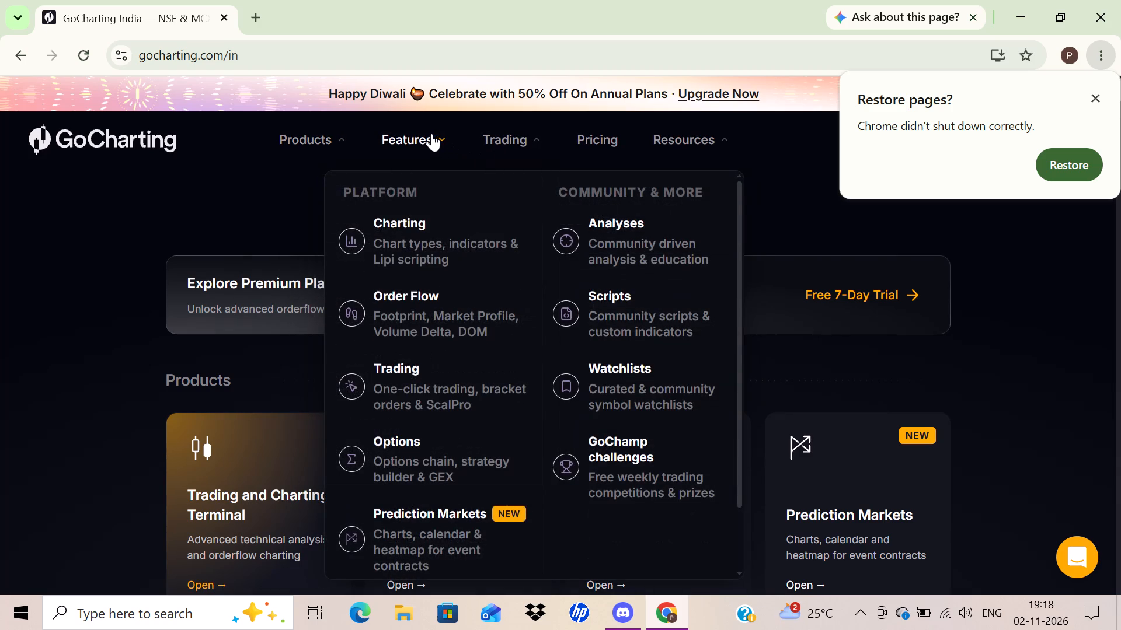
click(438, 228)
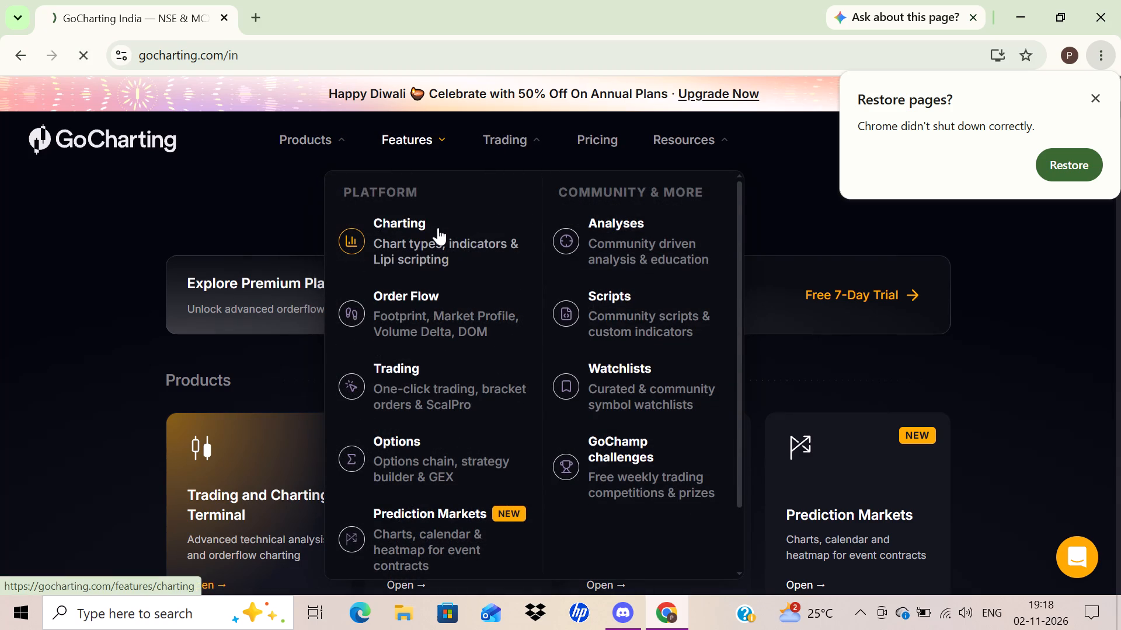
click(411, 228)
click(1093, 96)
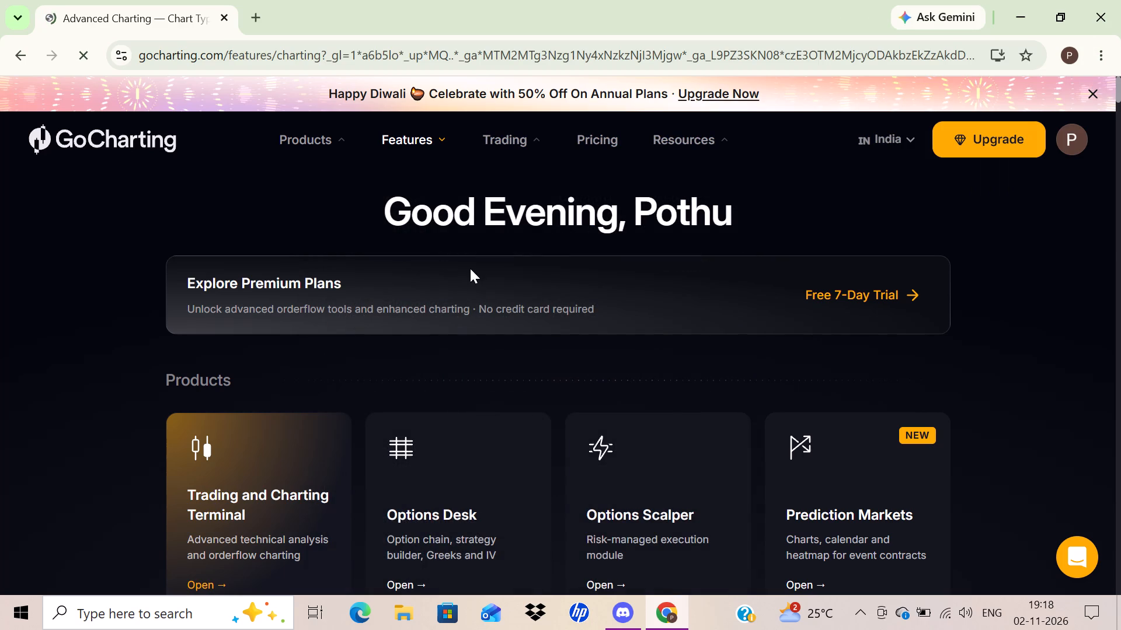
click(408, 142)
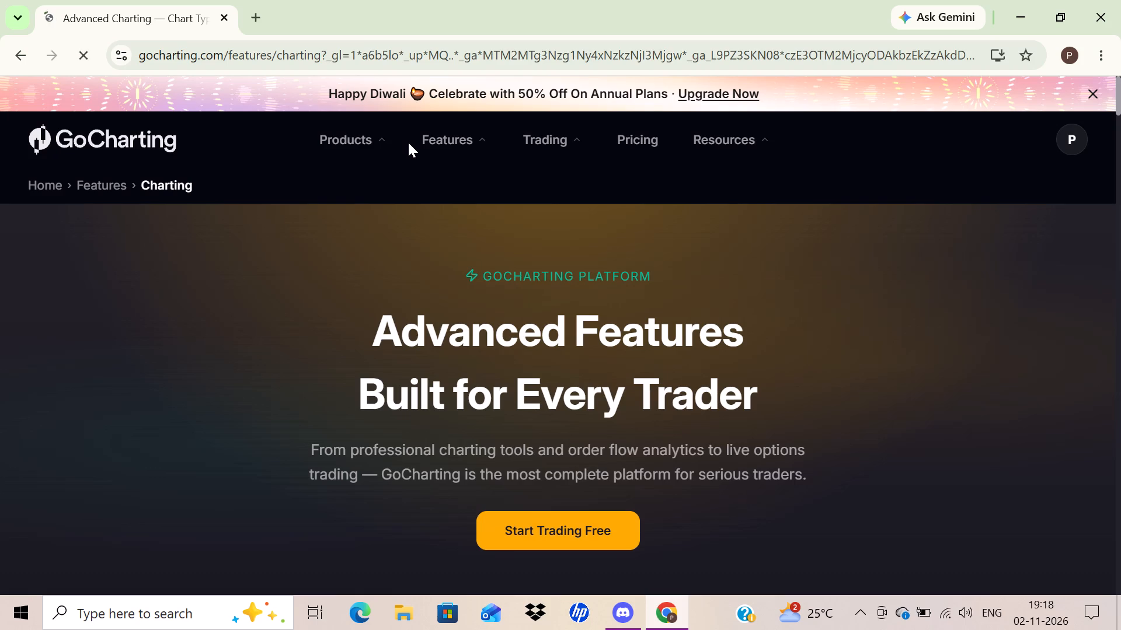
Launch the free trading terminal from the Charting page and dismiss the Diwali discount offer.
click(566, 531)
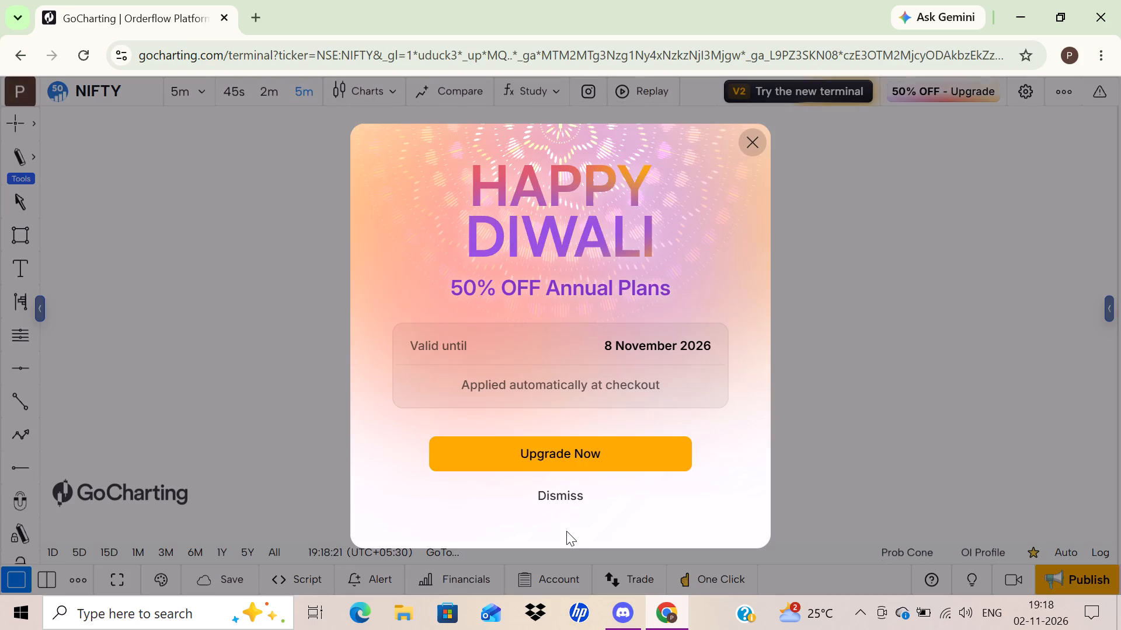
click(559, 492)
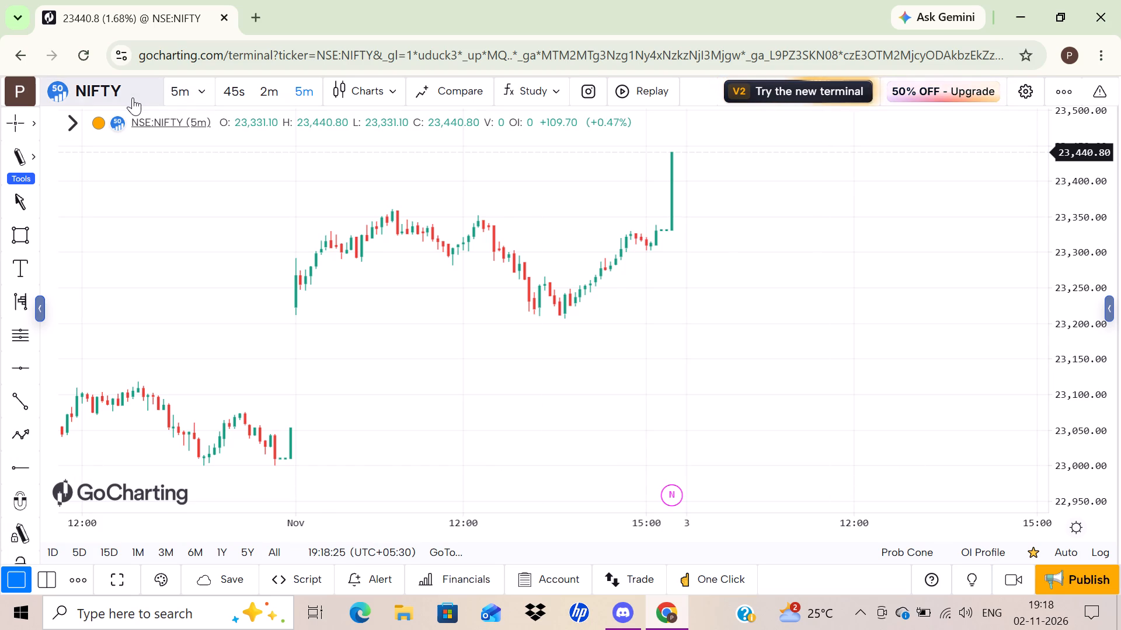
Replace the NIFTY chart symbol by searching for BAJAJ and loading BAJAJ-AUTO (BAJAJ AUTO LIMITED) on NSE.
click(133, 97)
click(308, 155)
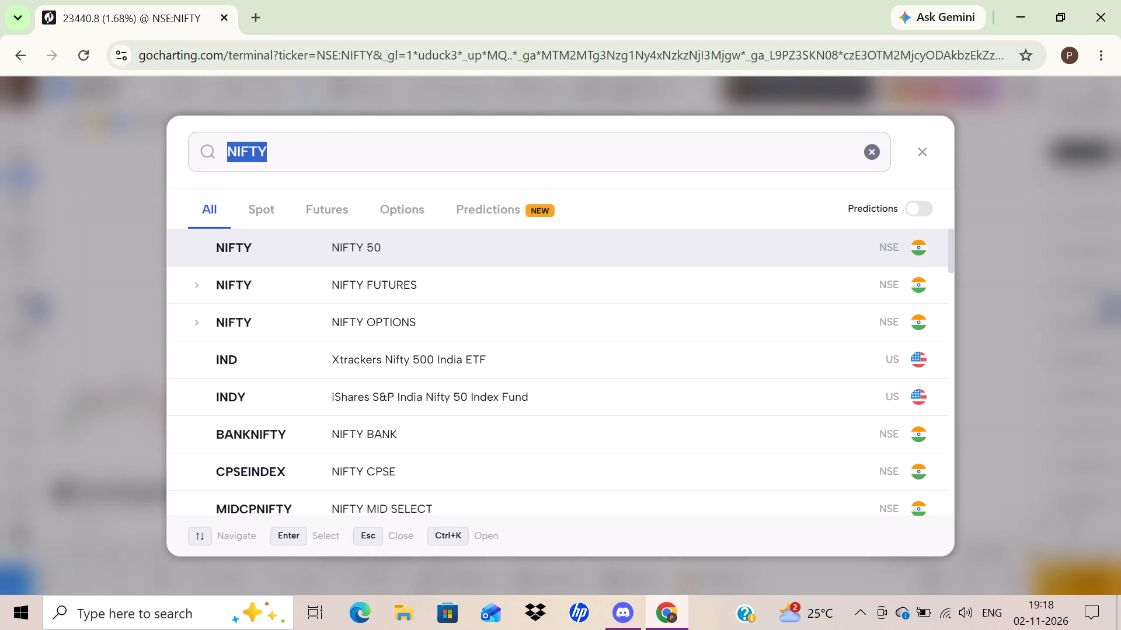
key(BackSpace)
key(BackSpace)
key(BackSpace)
key(BackSpace)
key(BackSpace)
key(BackSpace)
key(BackSpace)
key(BackSpace)
key(BackSpace)
key(BackSpace)
key(BackSpace)
key(BackSpace)
key(BackSpace)
key(BackSpace)
key(BackSpace)
key(BackSpace)
key(BackSpace)
key(BackSpace)
key(BackSpace)
key(BackSpace)
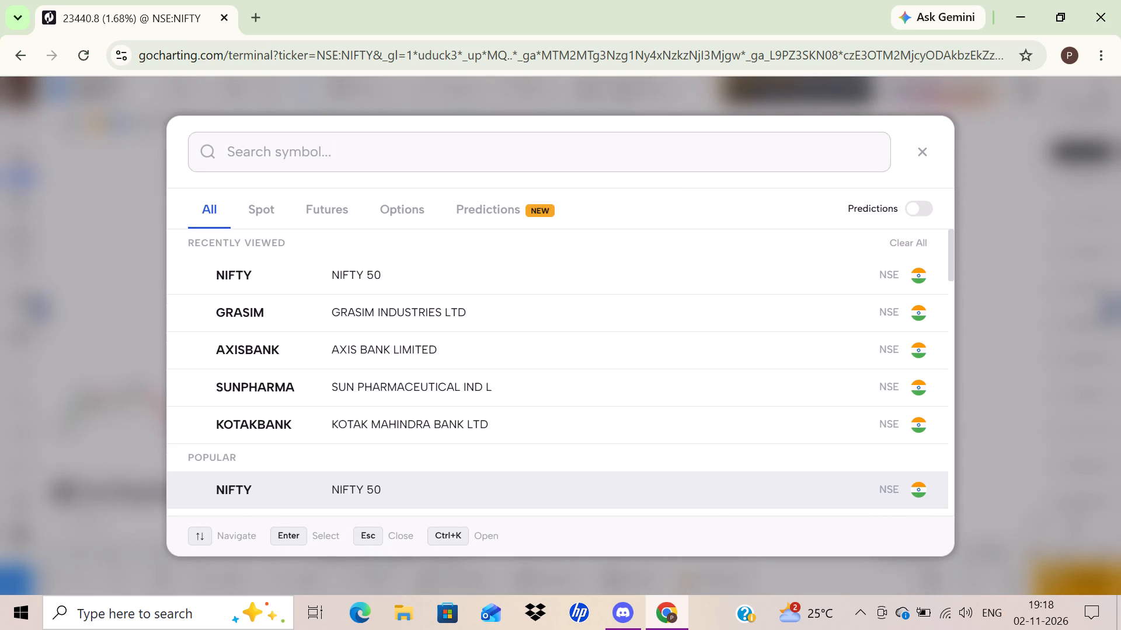
key(b)
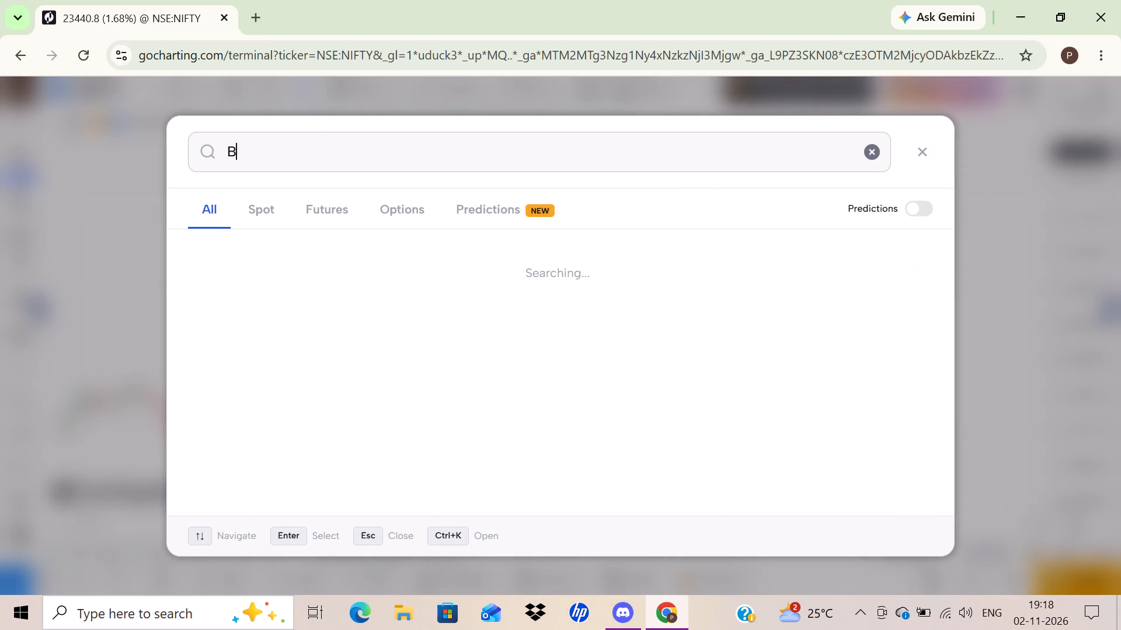
text(AJAJ)
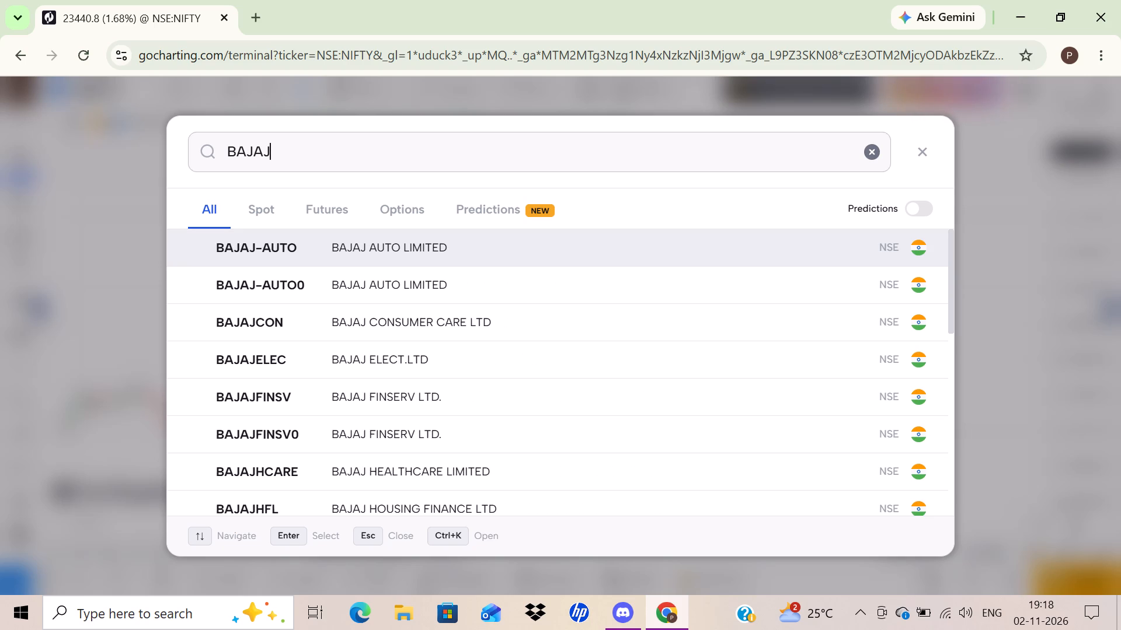
click(419, 246)
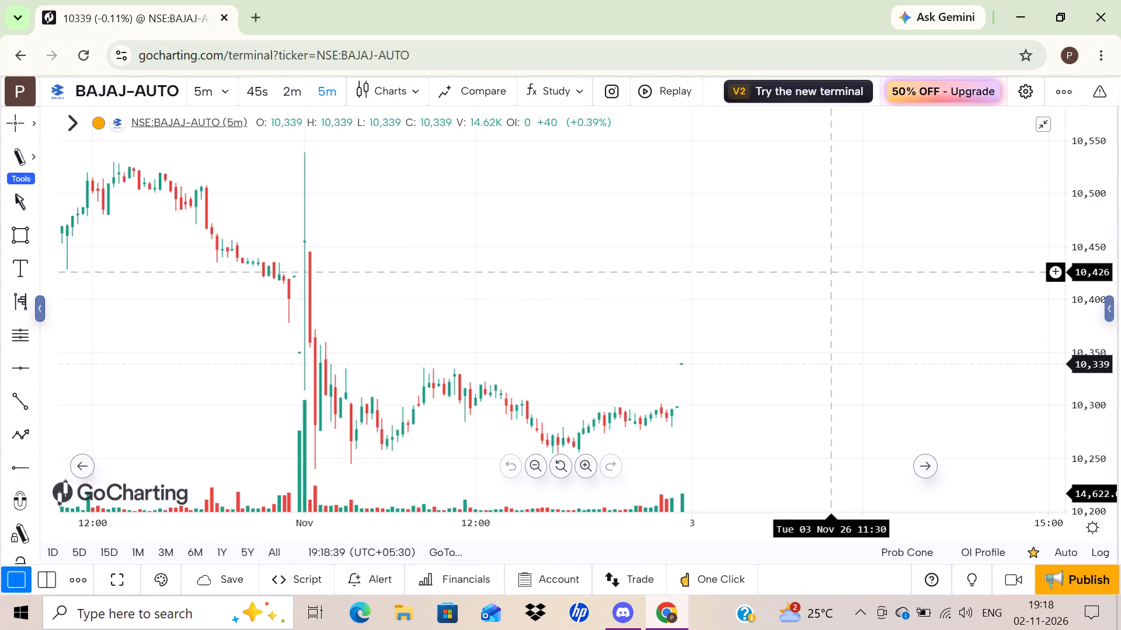
Set the BAJAJ-AUTO chart's timeframe to Daily.
drag(382, 353, 702, 303)
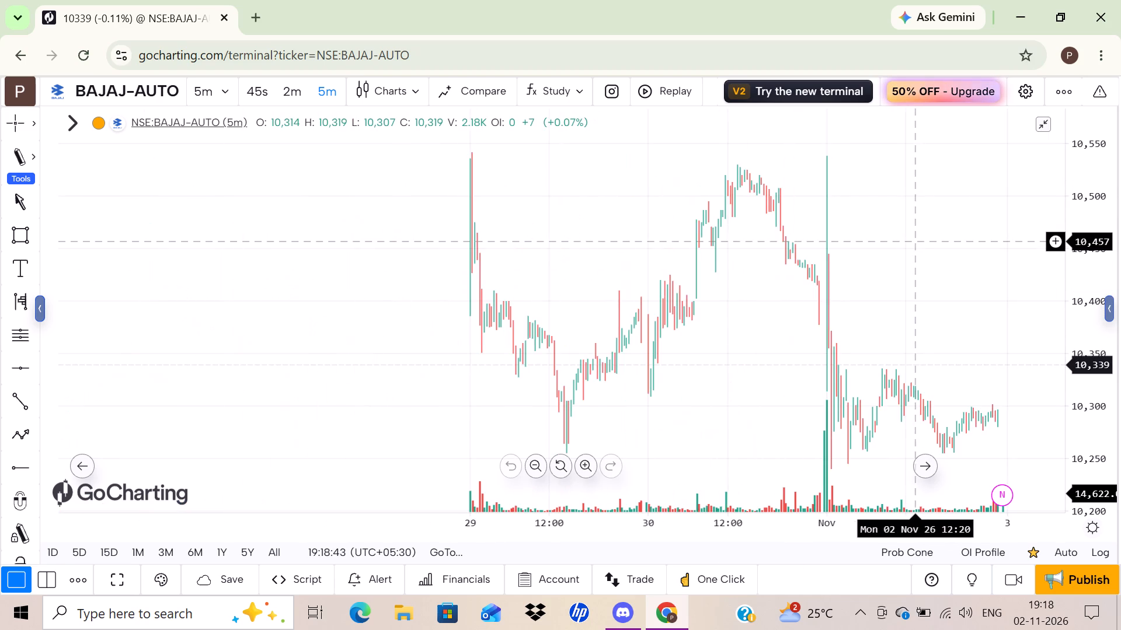
drag(1093, 218, 1101, 327)
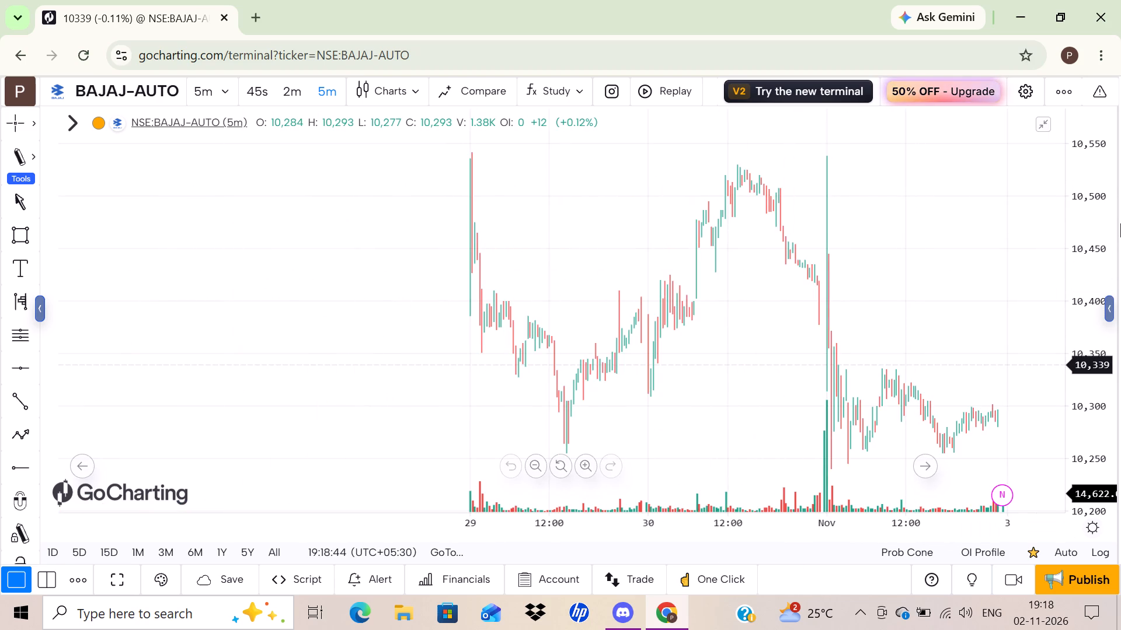
drag(850, 385, 833, 385)
drag(1084, 389, 1078, 352)
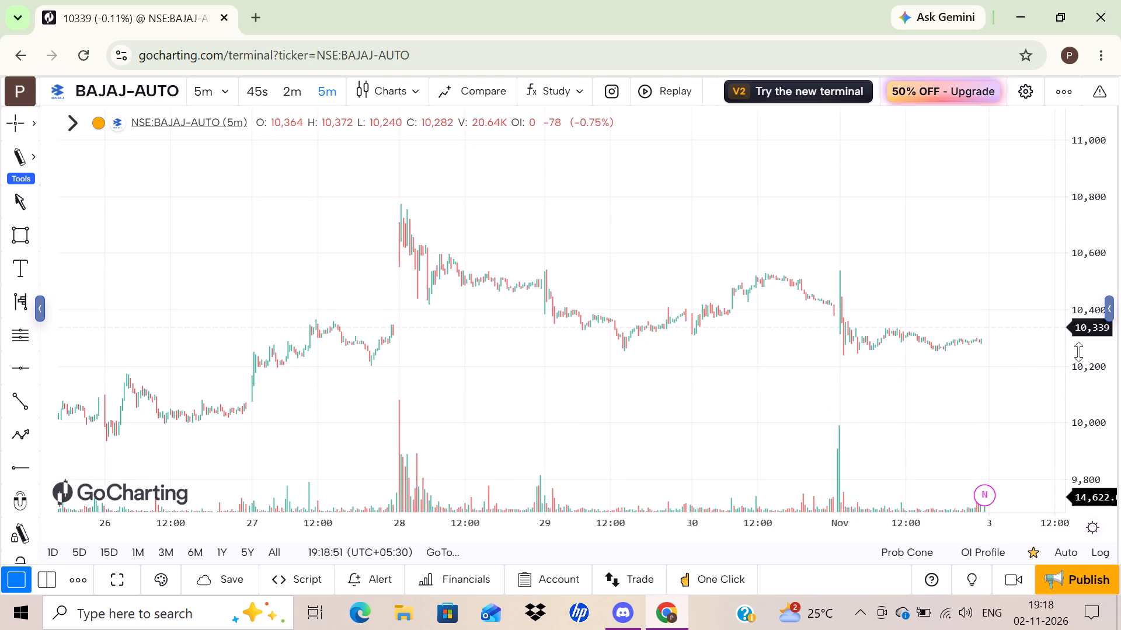
drag(1078, 352, 1067, 313)
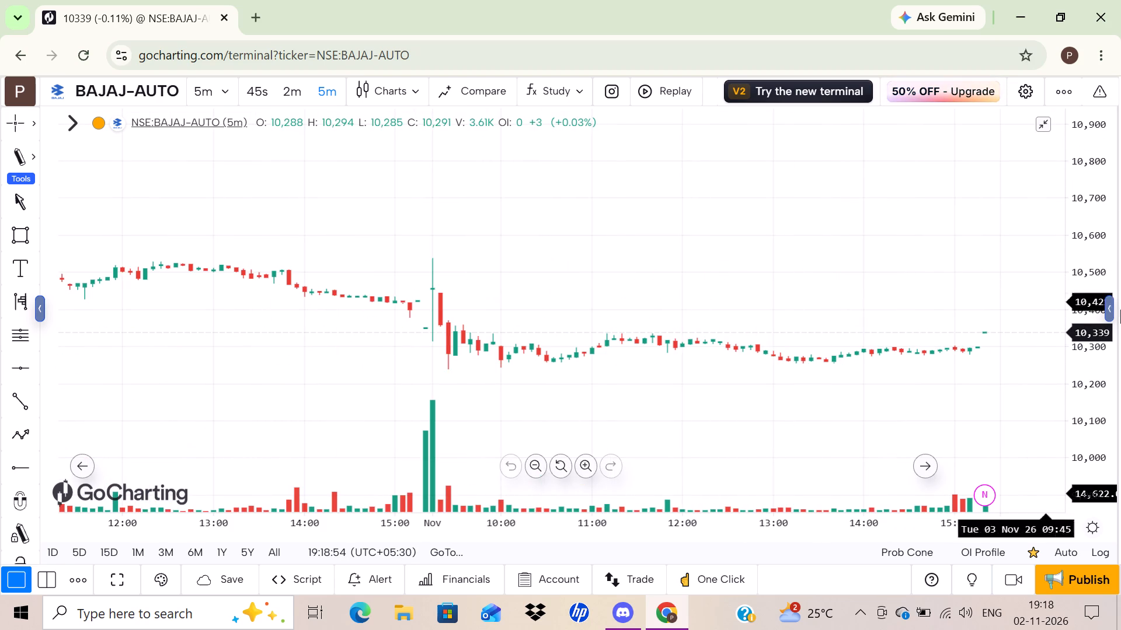
drag(1087, 350, 1060, 227)
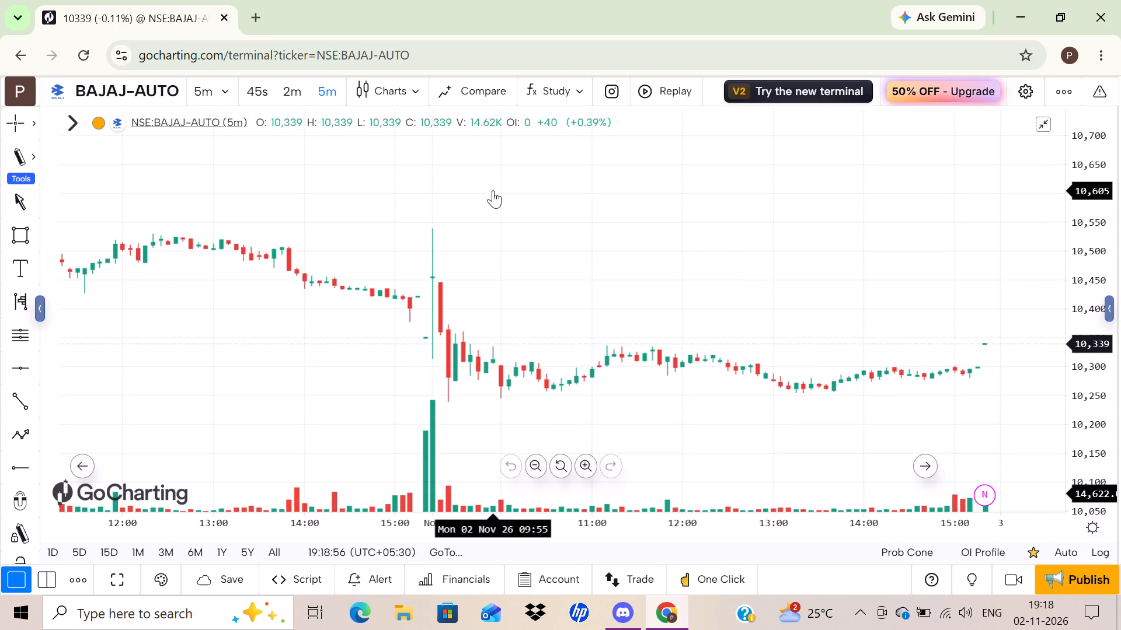
click(199, 94)
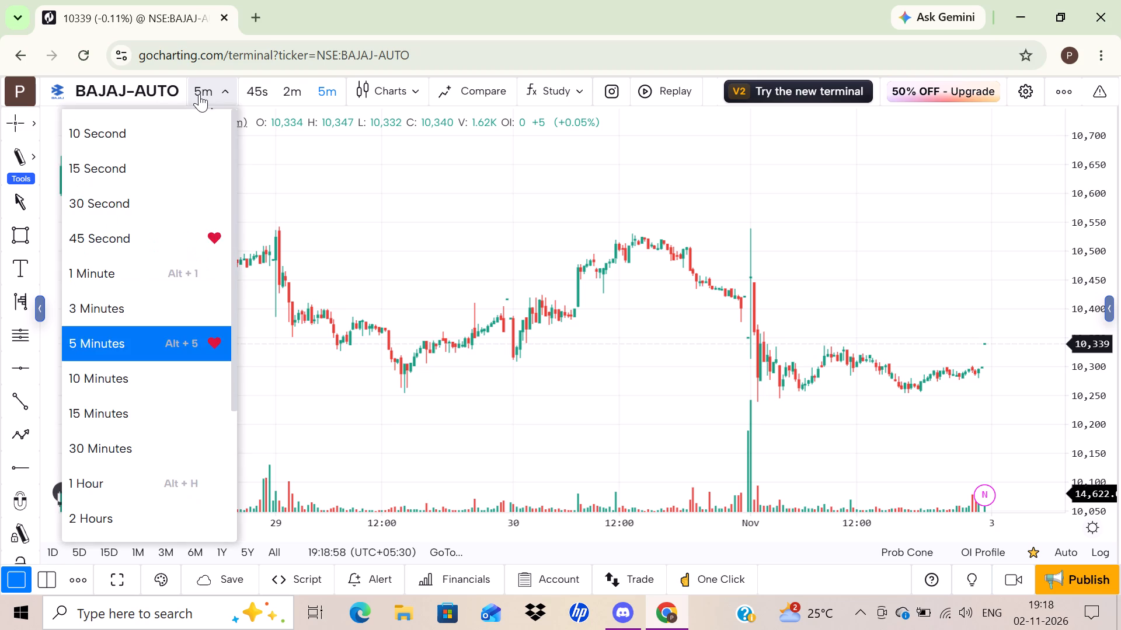
scroll(178, 271, down, 3)
click(114, 405)
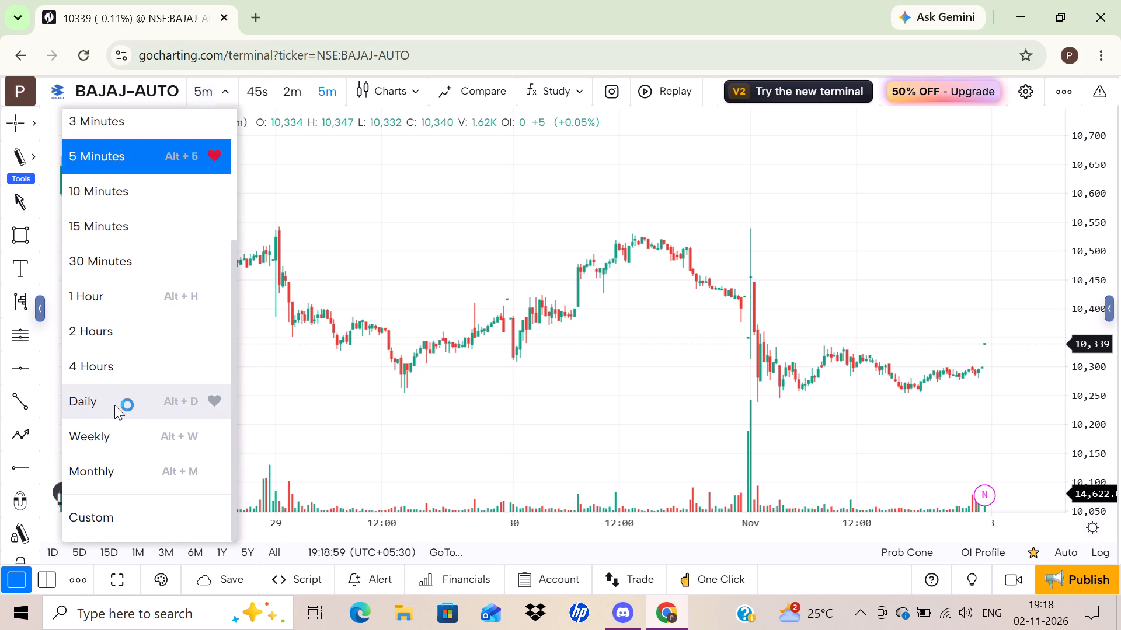
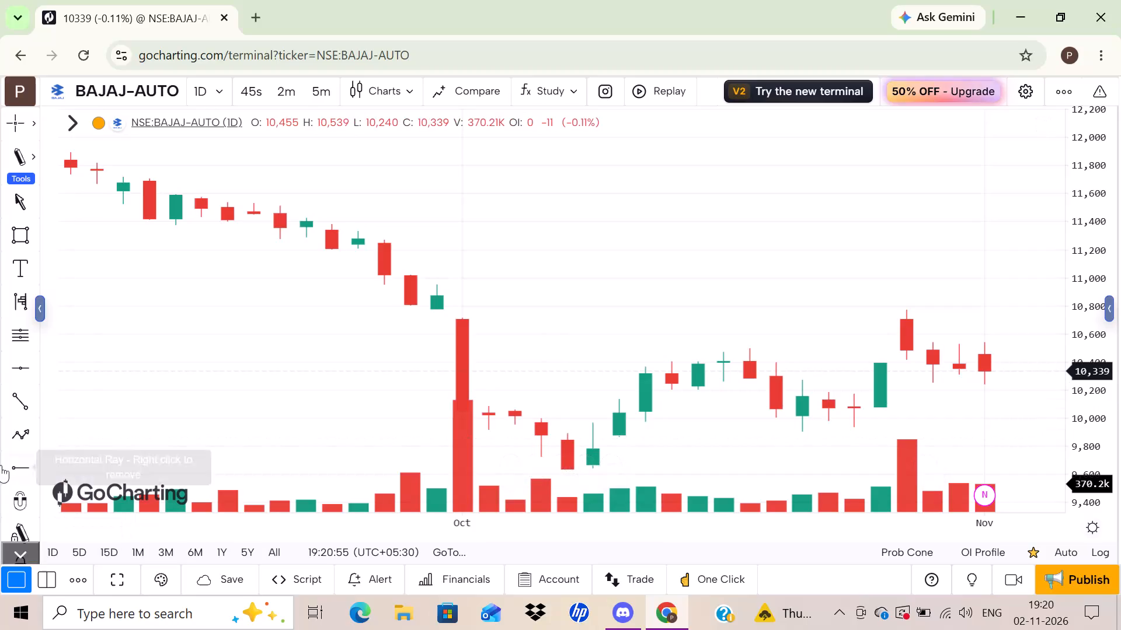
Draw a horizontal ray on the BAJAJ-AUTO daily chart starting at the 21 Oct 26 candle, at about 10,392.
click(8, 468)
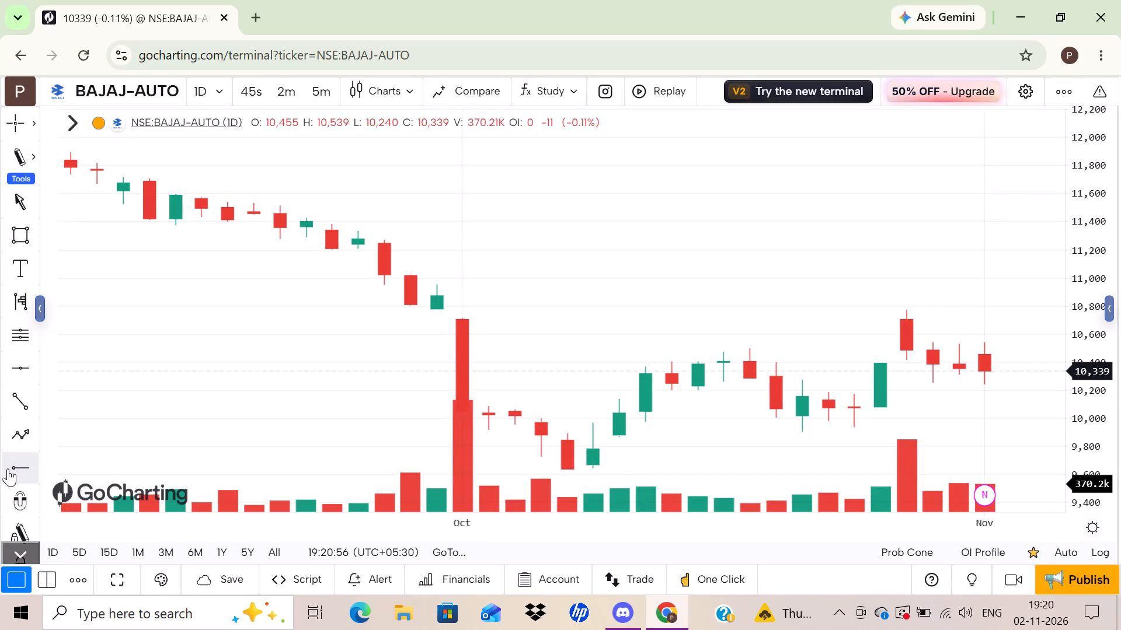
click(775, 362)
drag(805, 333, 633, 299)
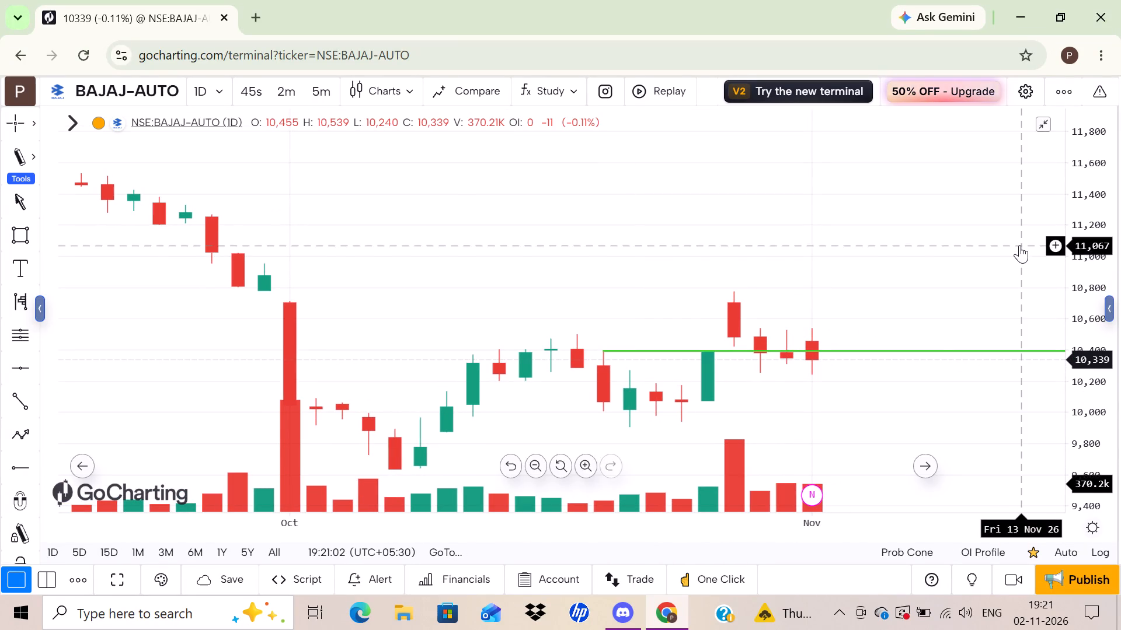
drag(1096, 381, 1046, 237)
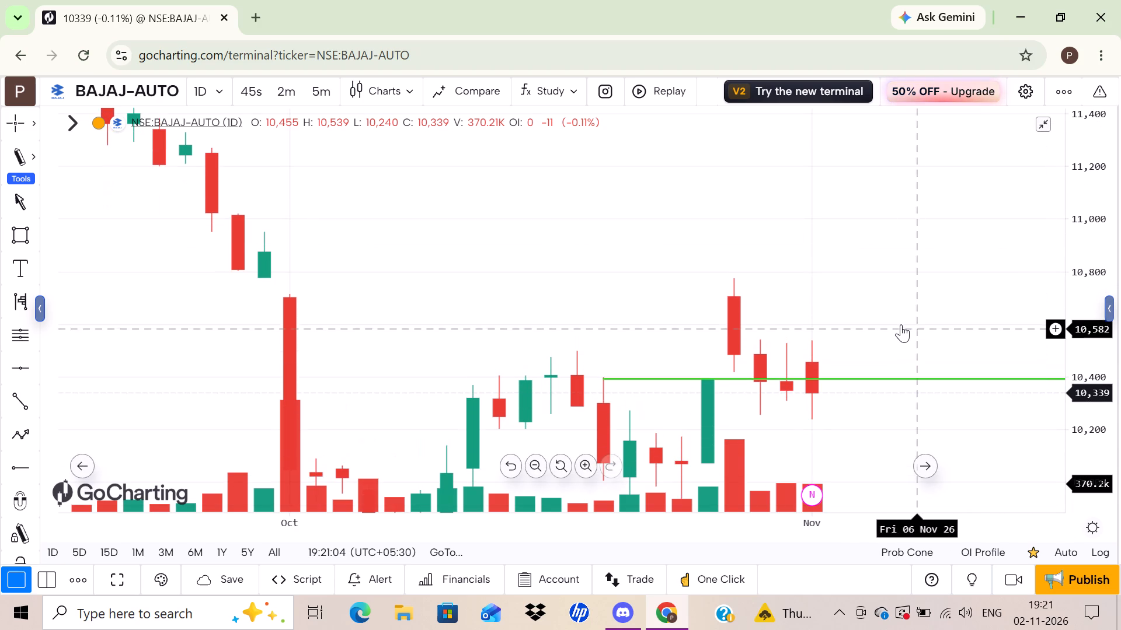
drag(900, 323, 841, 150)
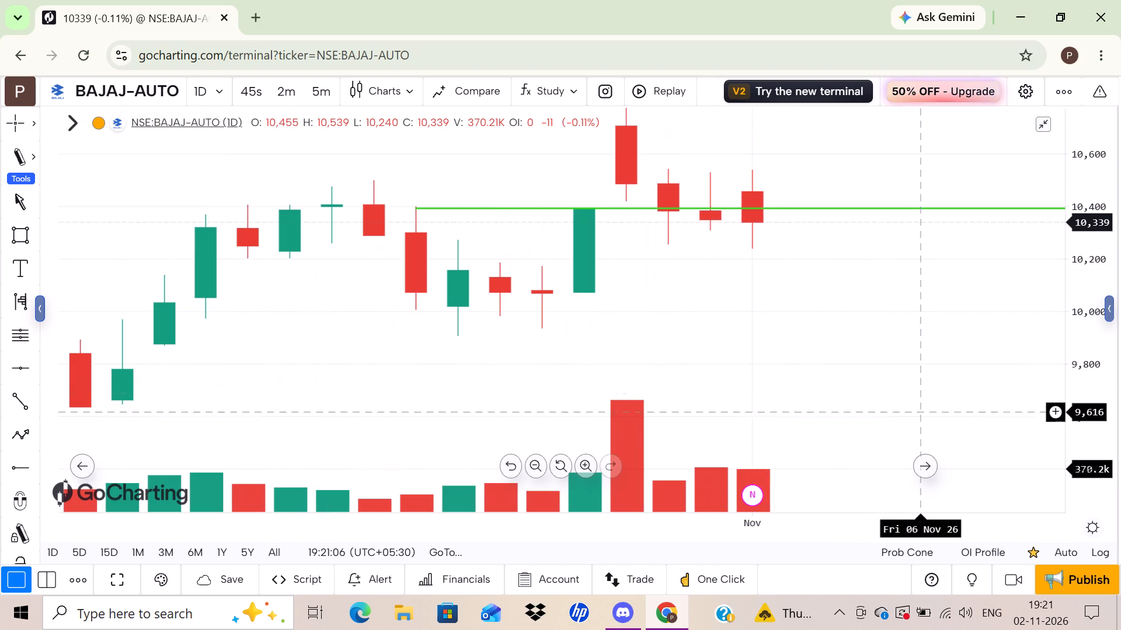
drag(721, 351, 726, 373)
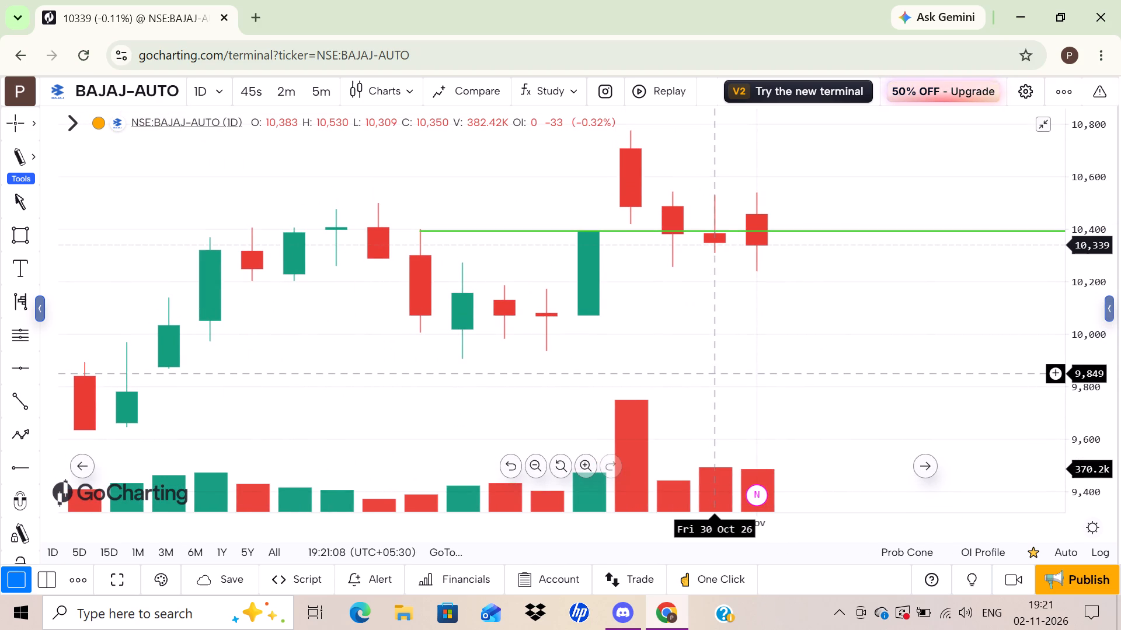
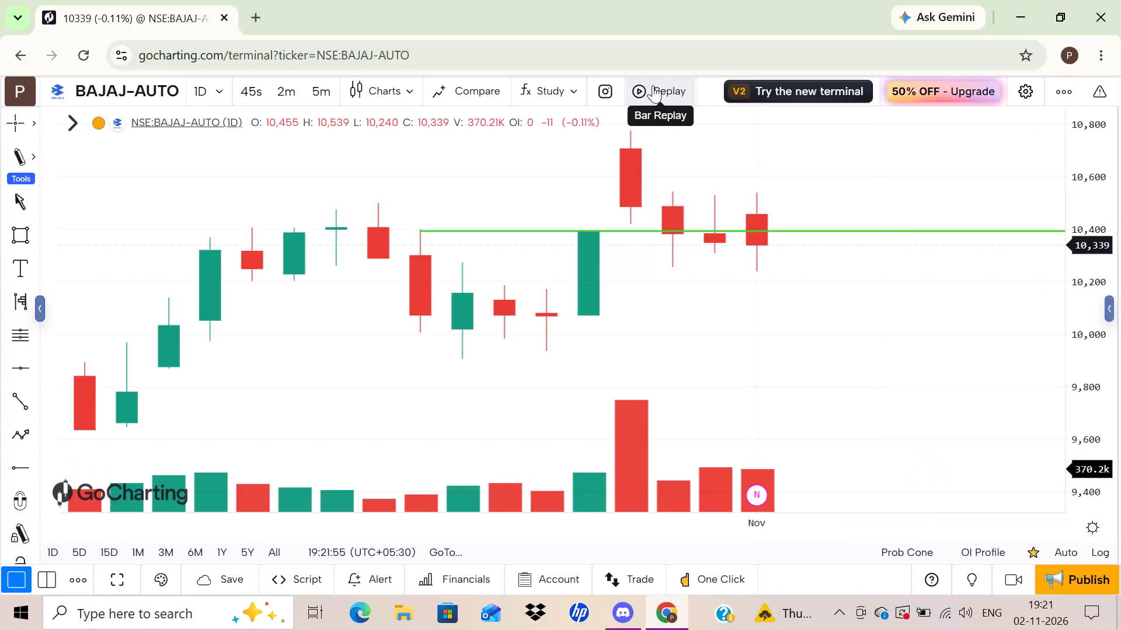
Turn on Bar Replay and cut the daily chart back to the 30 Oct 26 candle.
click(653, 85)
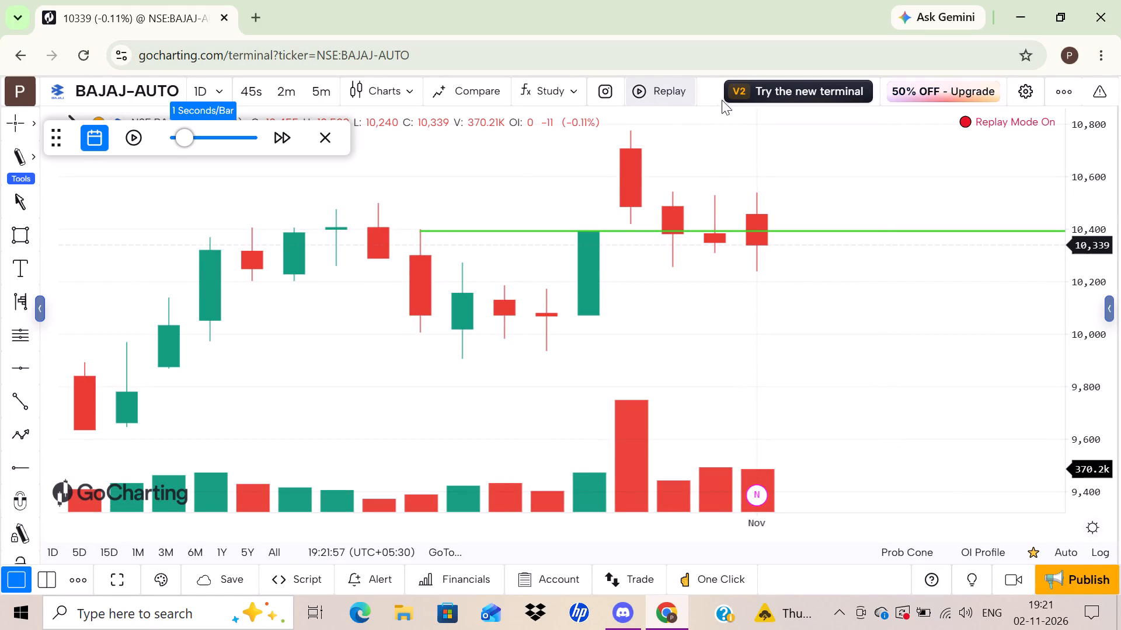
double_click(764, 138)
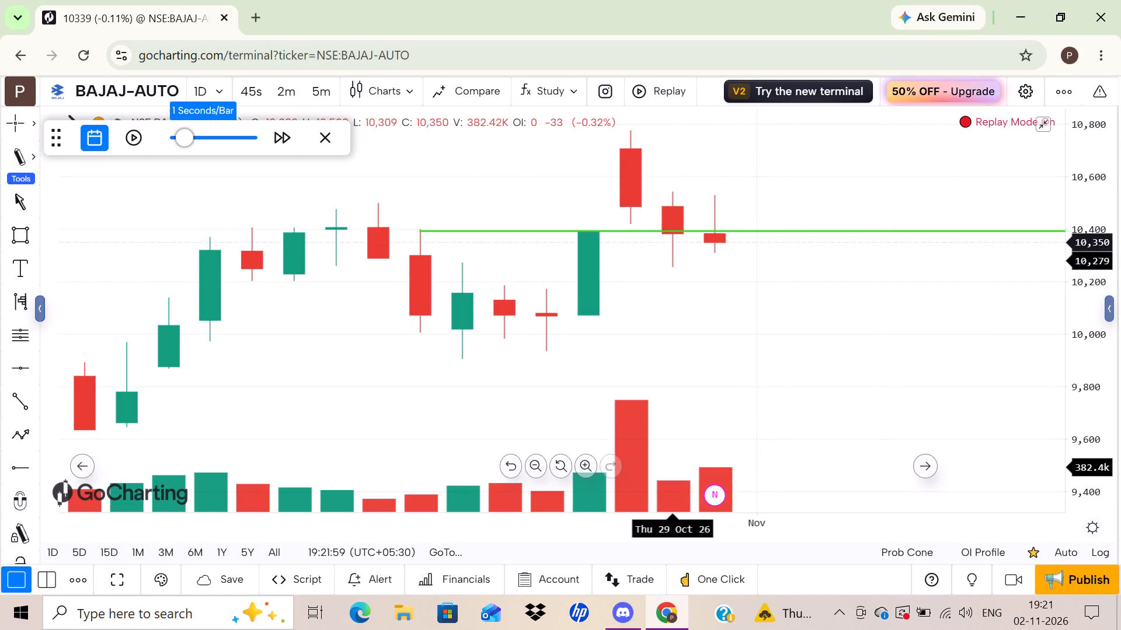
Switch the replayed BAJAJ-AUTO chart to the 5-minute interval.
click(217, 88)
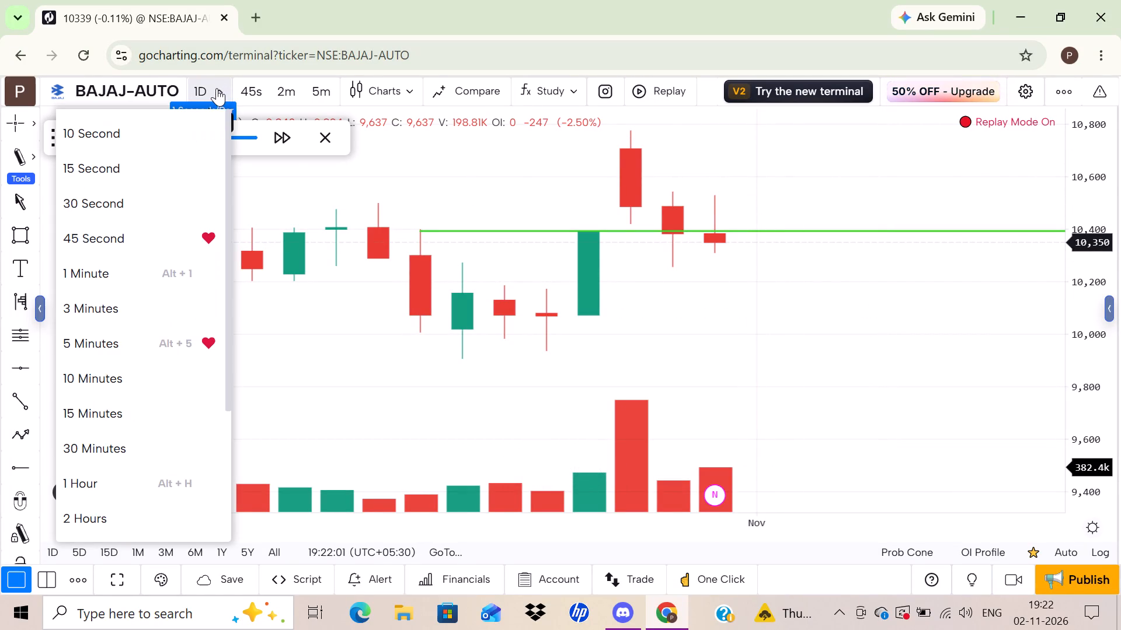
scroll(127, 244, down, 1)
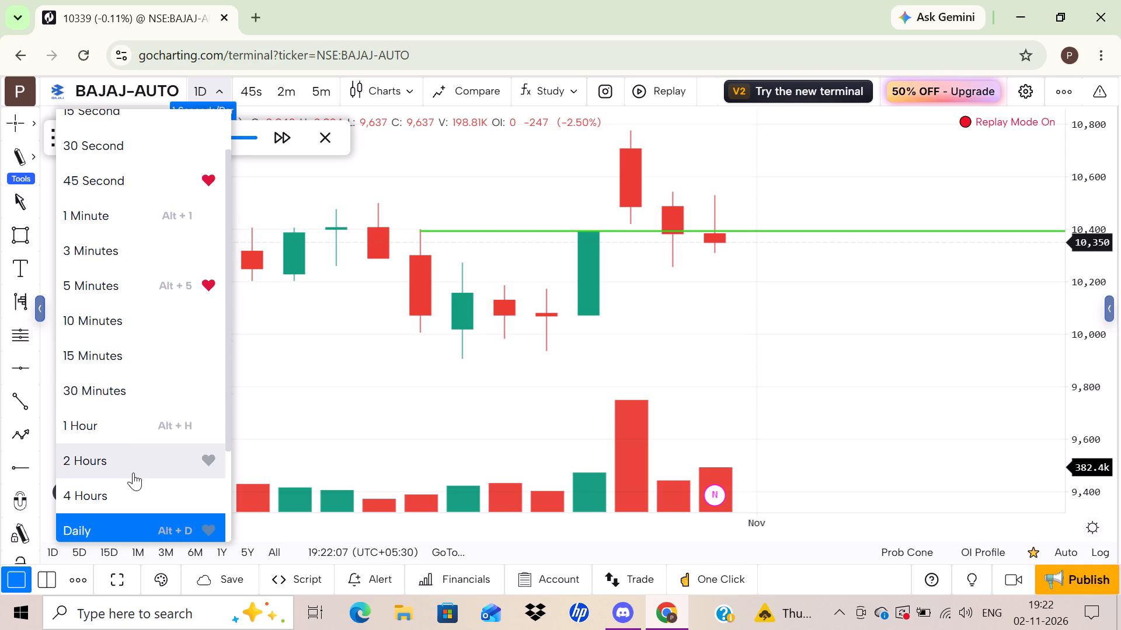
scroll(133, 473, down, 2)
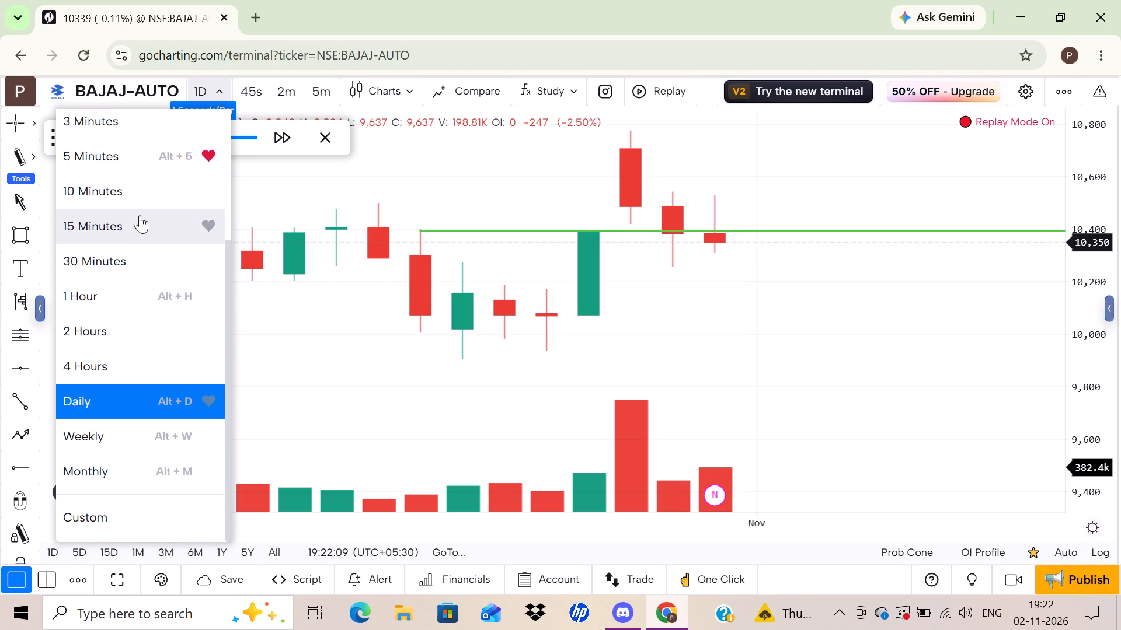
click(110, 149)
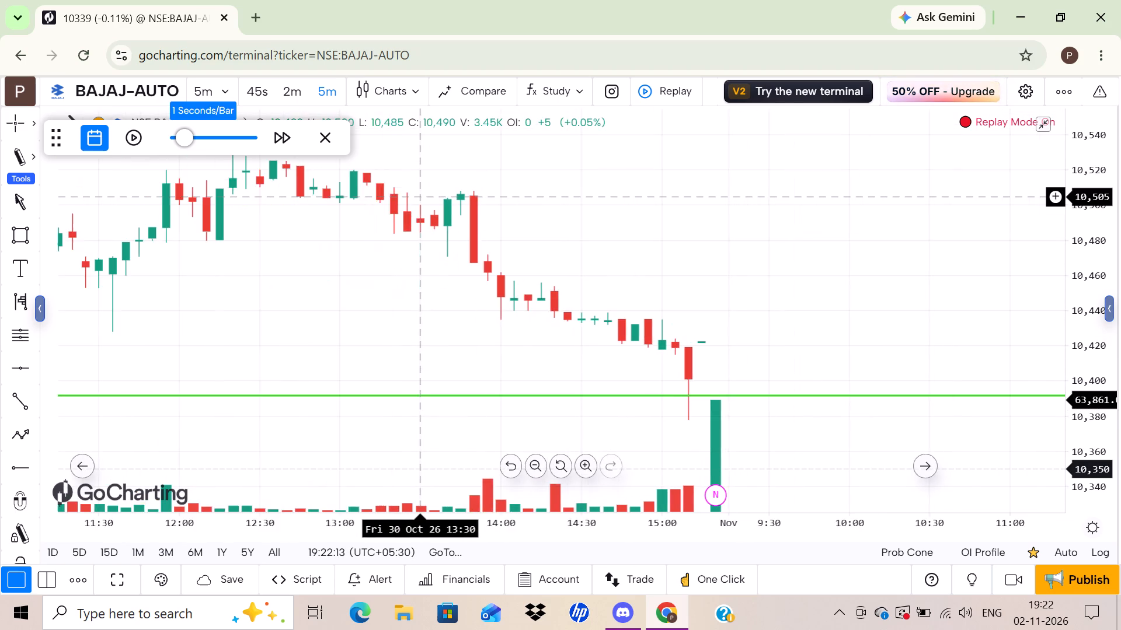
Draw a horizontal ray on the 5-minute chart from about 28 Oct 26 15:30, near the 29 Oct opening high, at about 10,535.
drag(455, 272, 531, 244)
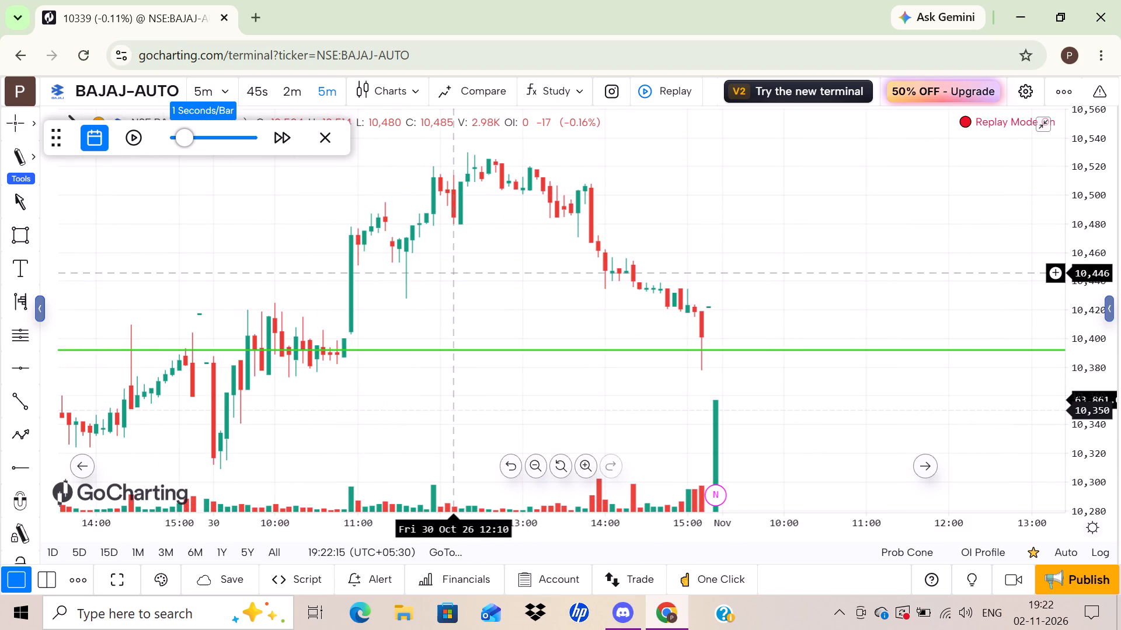
drag(531, 244, 539, 243)
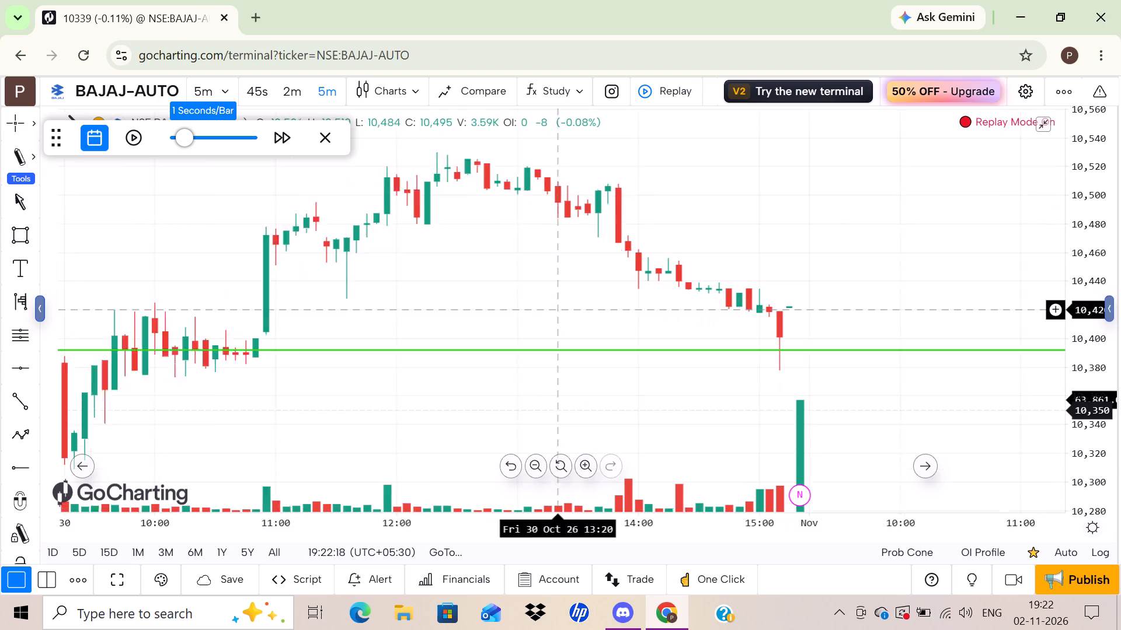
drag(527, 268, 579, 283)
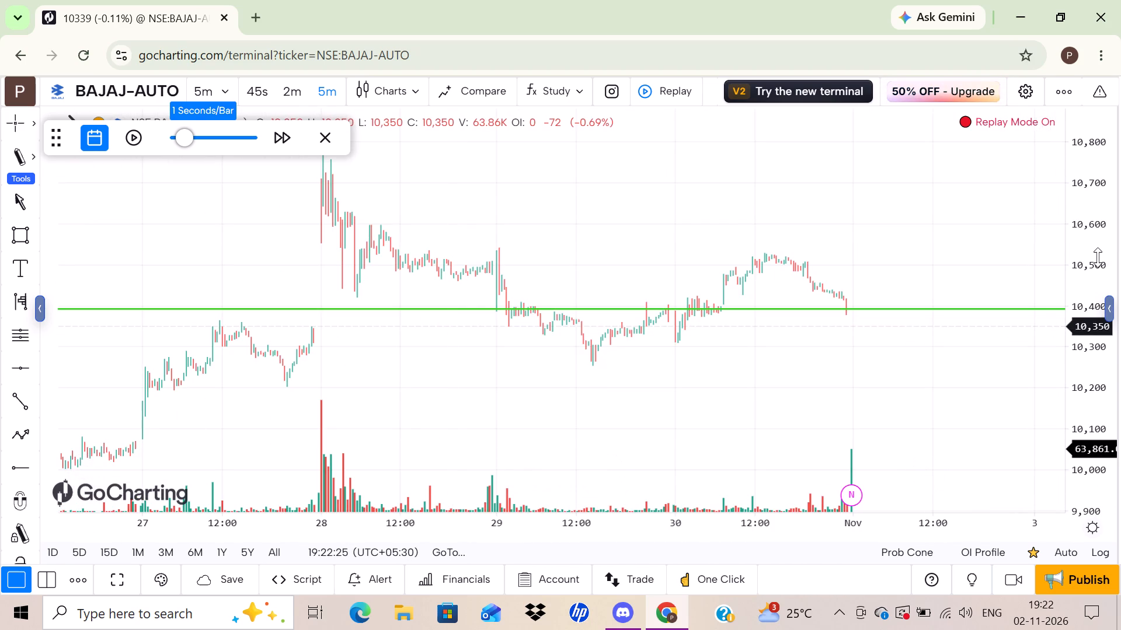
drag(1098, 258, 1027, 68)
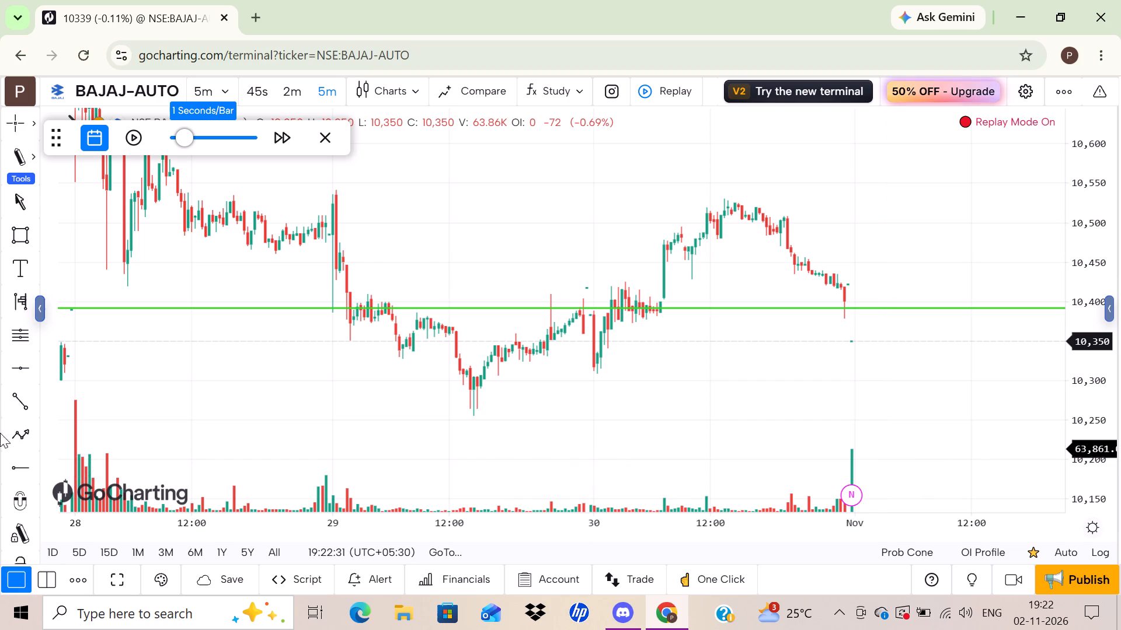
click(22, 474)
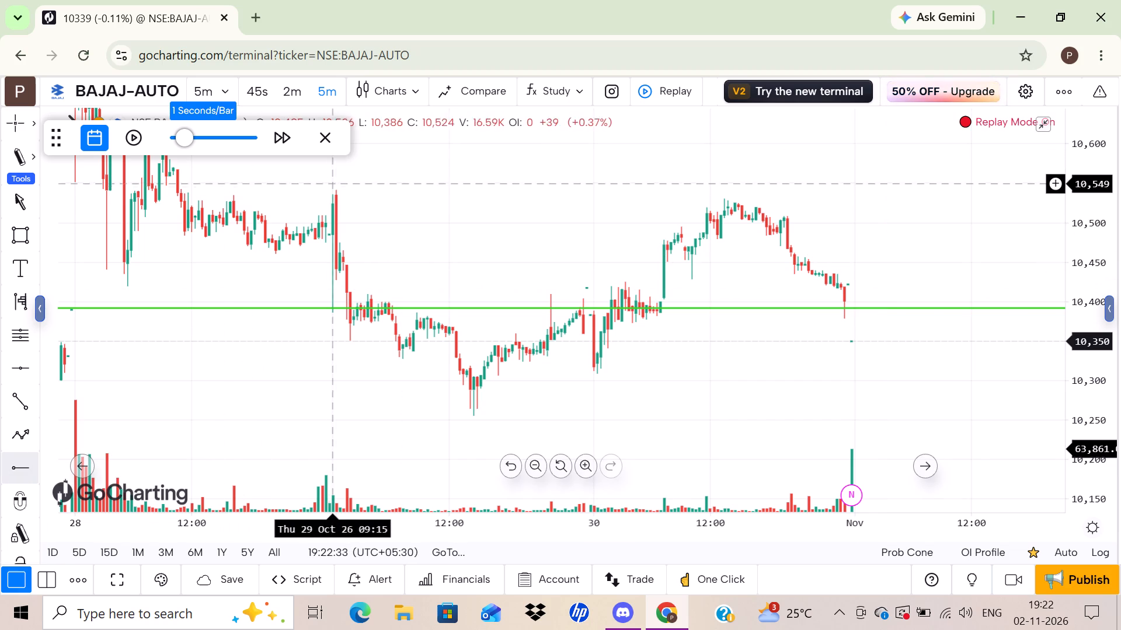
click(329, 194)
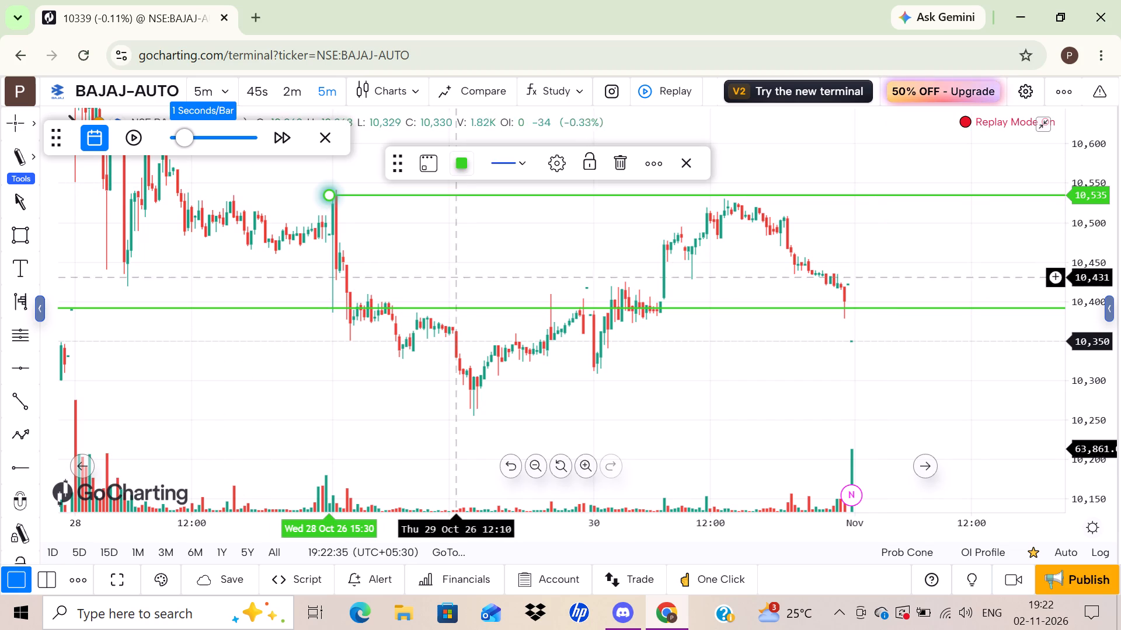
click(677, 430)
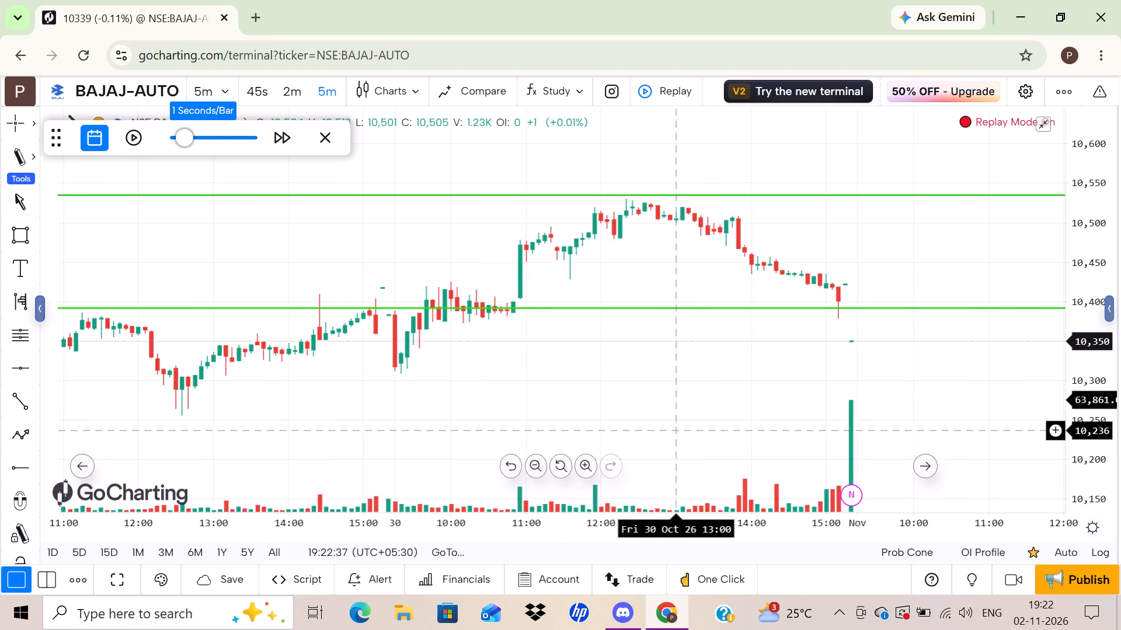
View both horizontal rays on the daily interval and return to the 5-minute interval.
drag(1099, 320, 1092, 274)
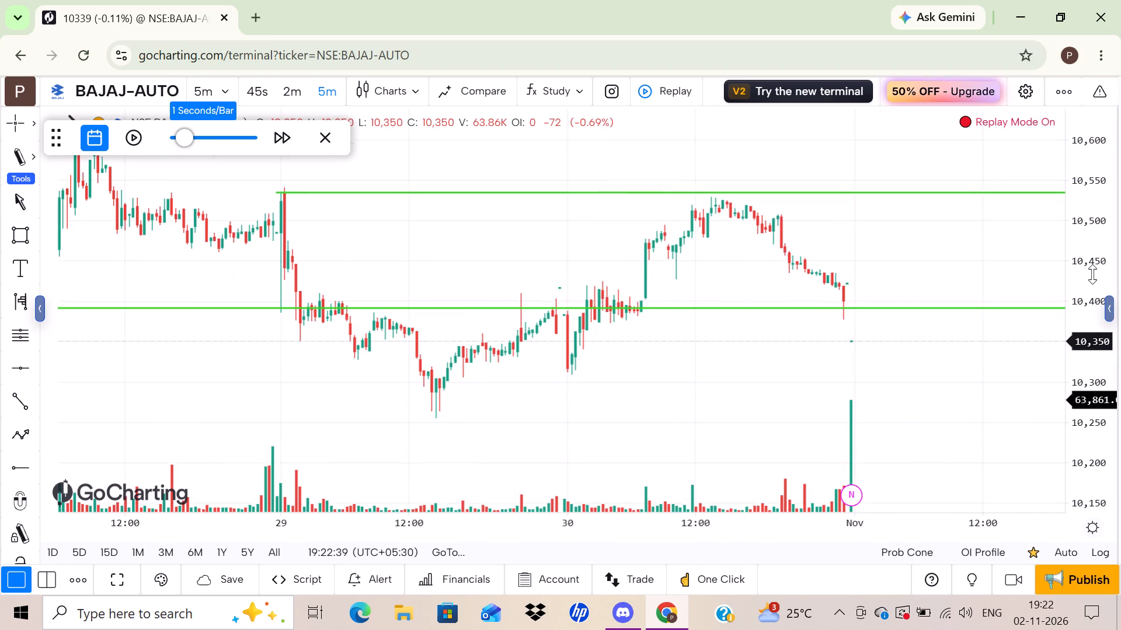
drag(1092, 274, 1091, 272)
click(208, 97)
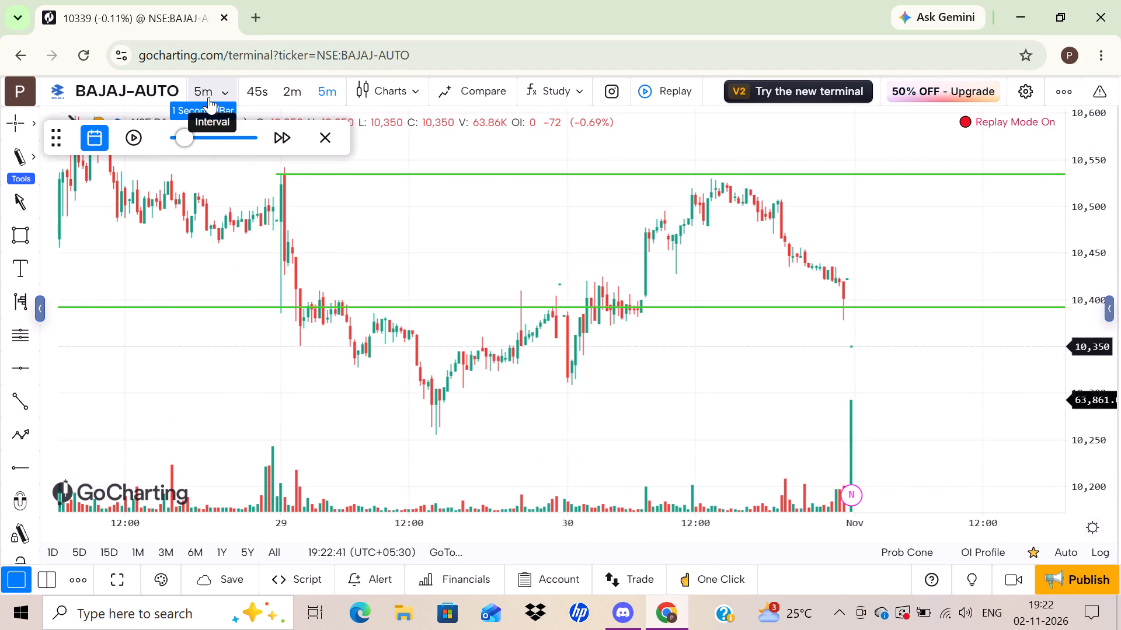
scroll(151, 335, down, 3)
click(119, 409)
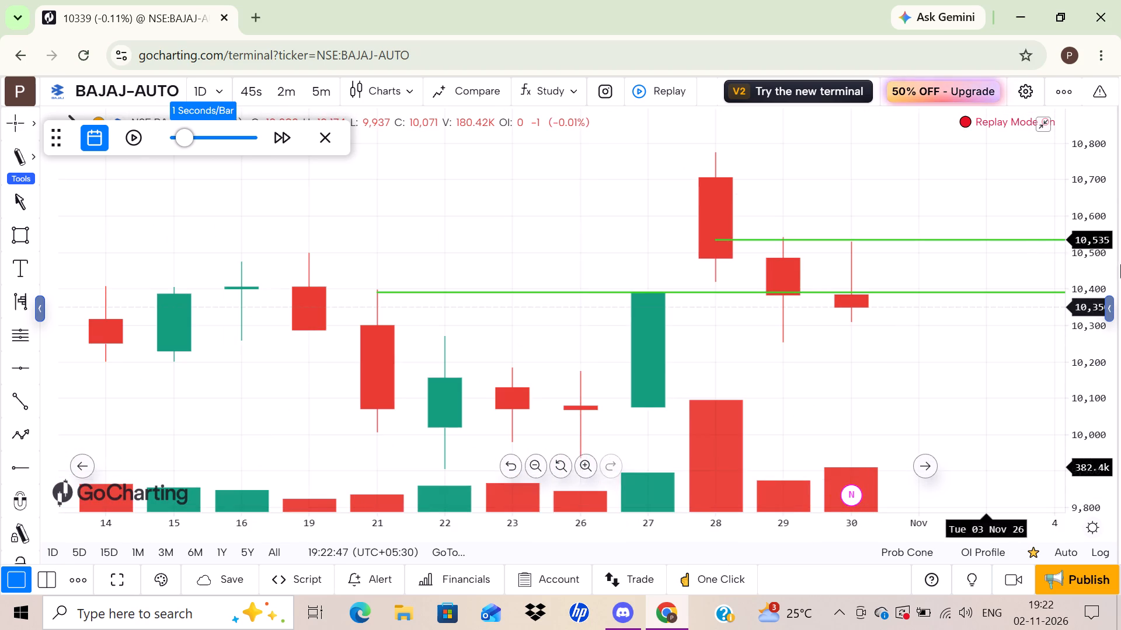
click(202, 96)
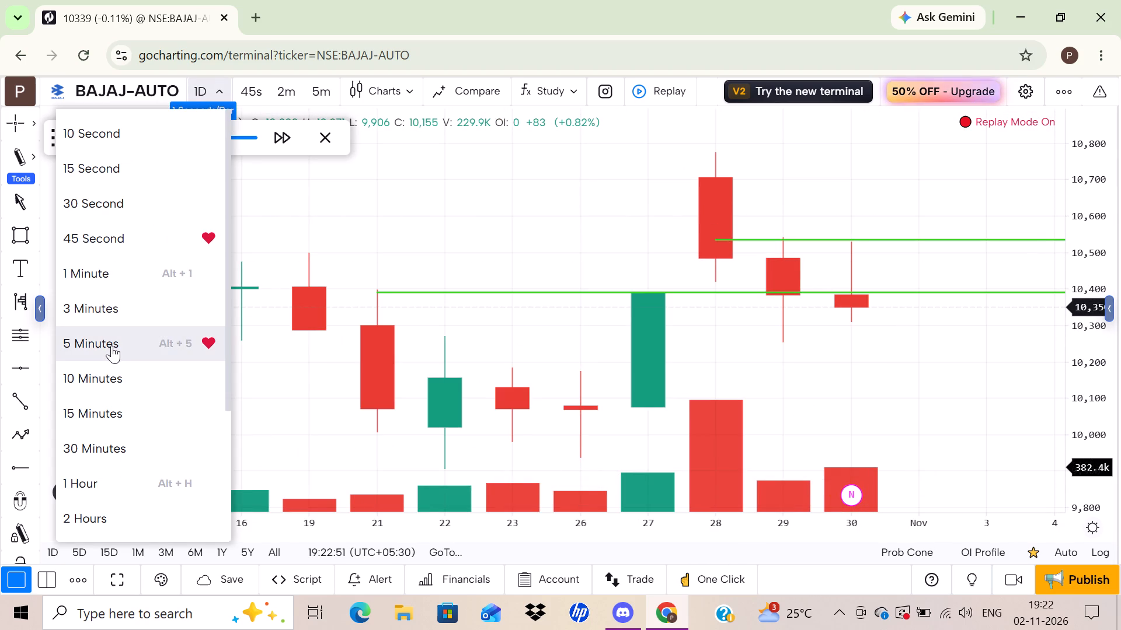
click(112, 345)
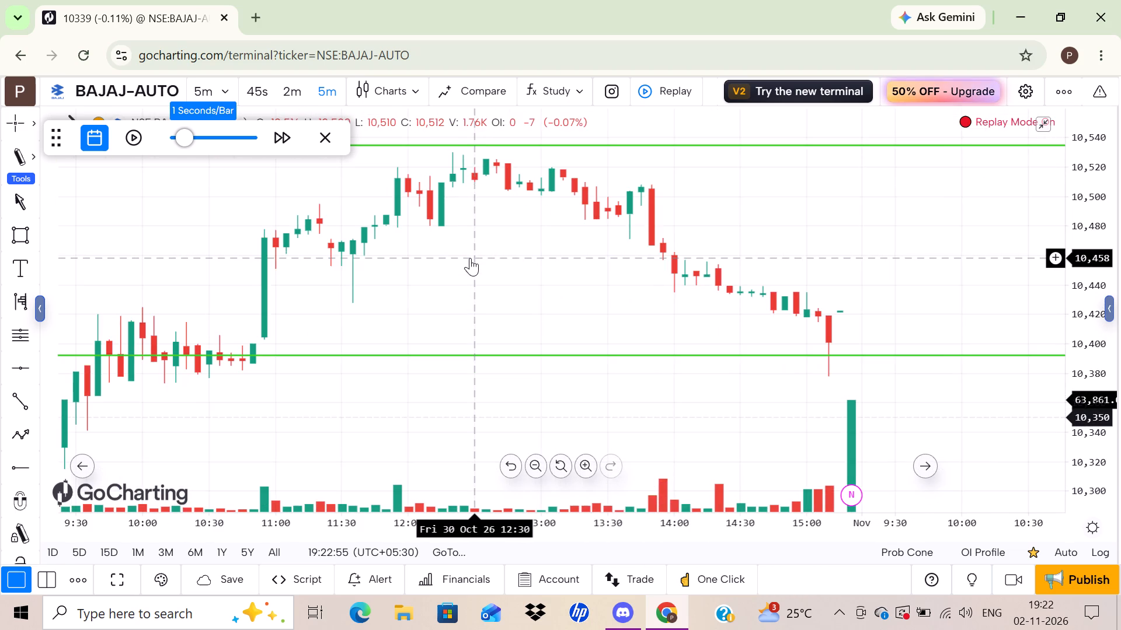
Examine the 5-minute price action around the lower horizontal ray from 28 to 30 Oct.
drag(584, 243, 605, 245)
drag(1088, 261, 1064, 140)
drag(622, 271, 828, 219)
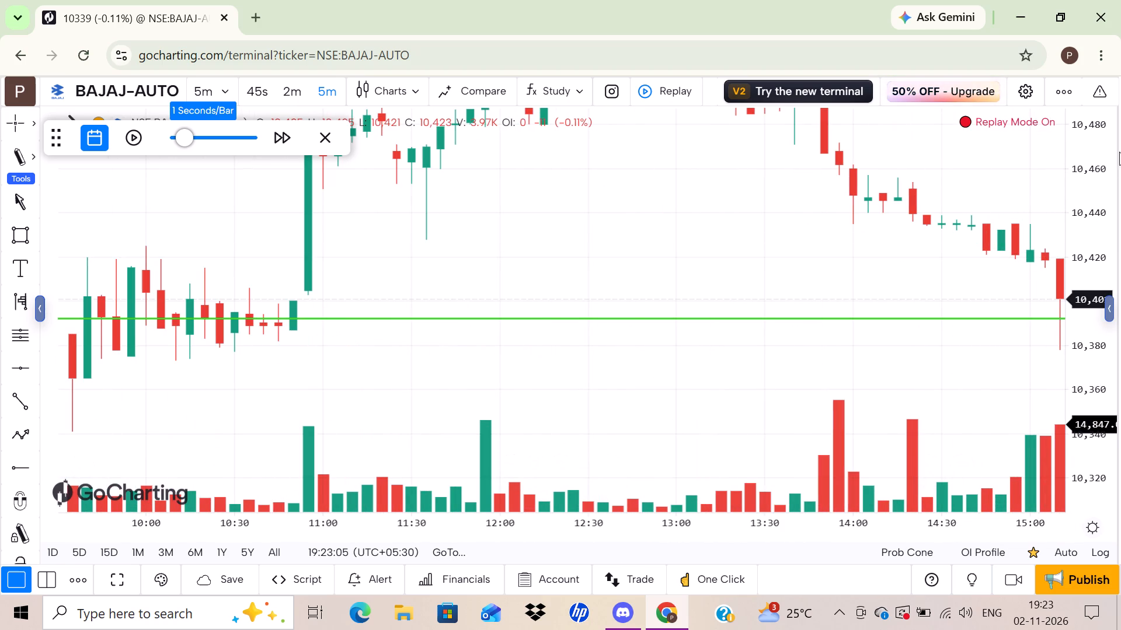
drag(1094, 153, 1103, 268)
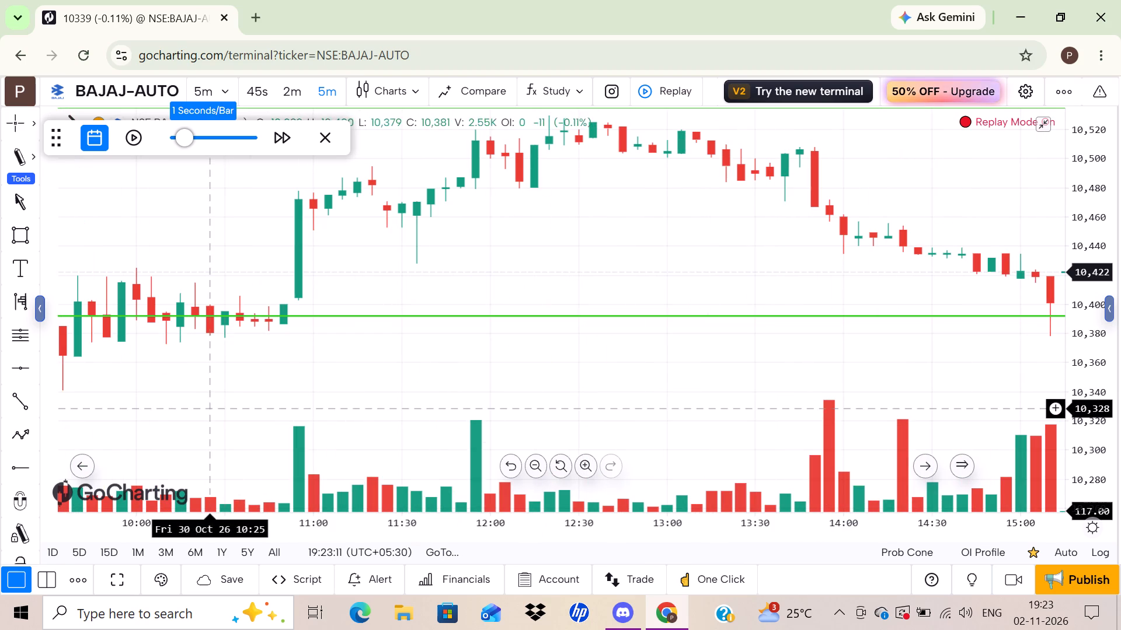
drag(215, 408, 514, 352)
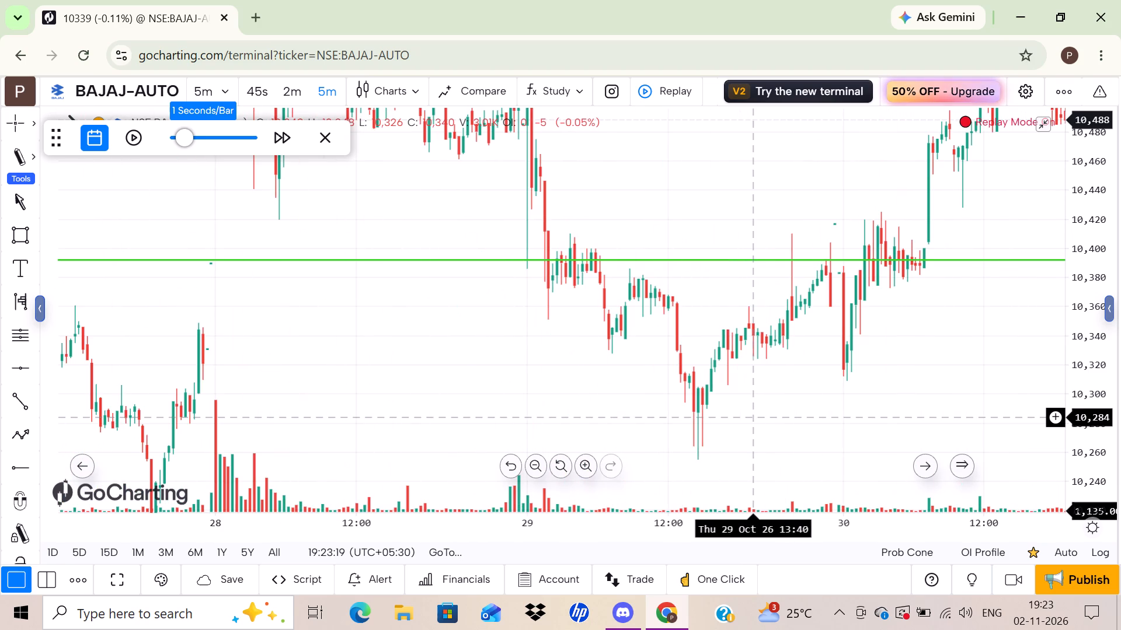
drag(899, 363, 845, 373)
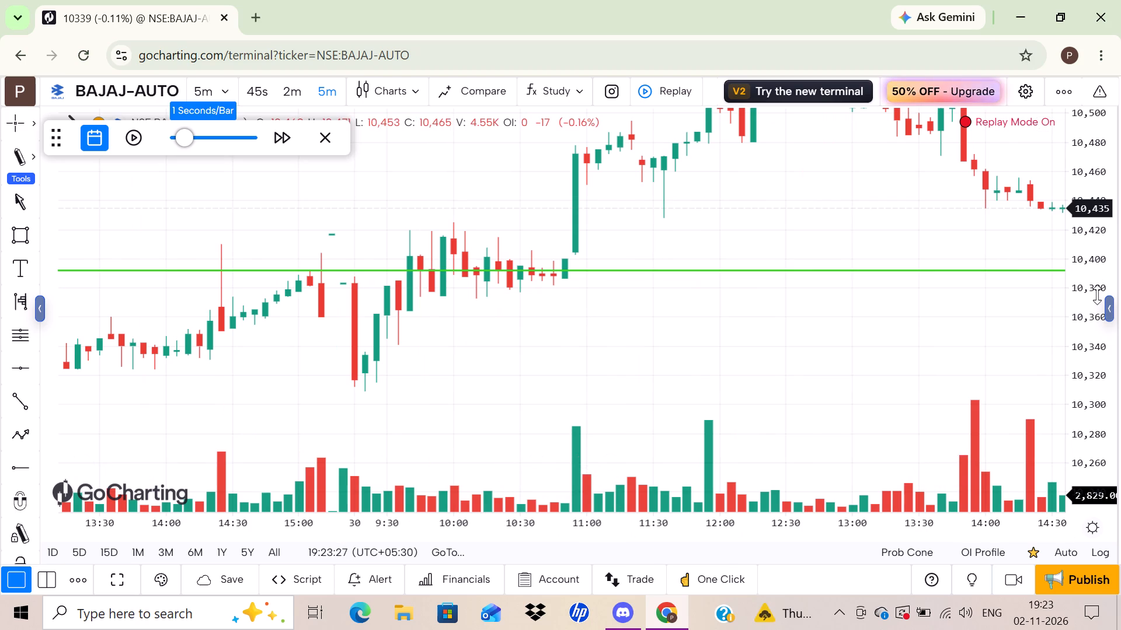
drag(1097, 295, 1092, 154)
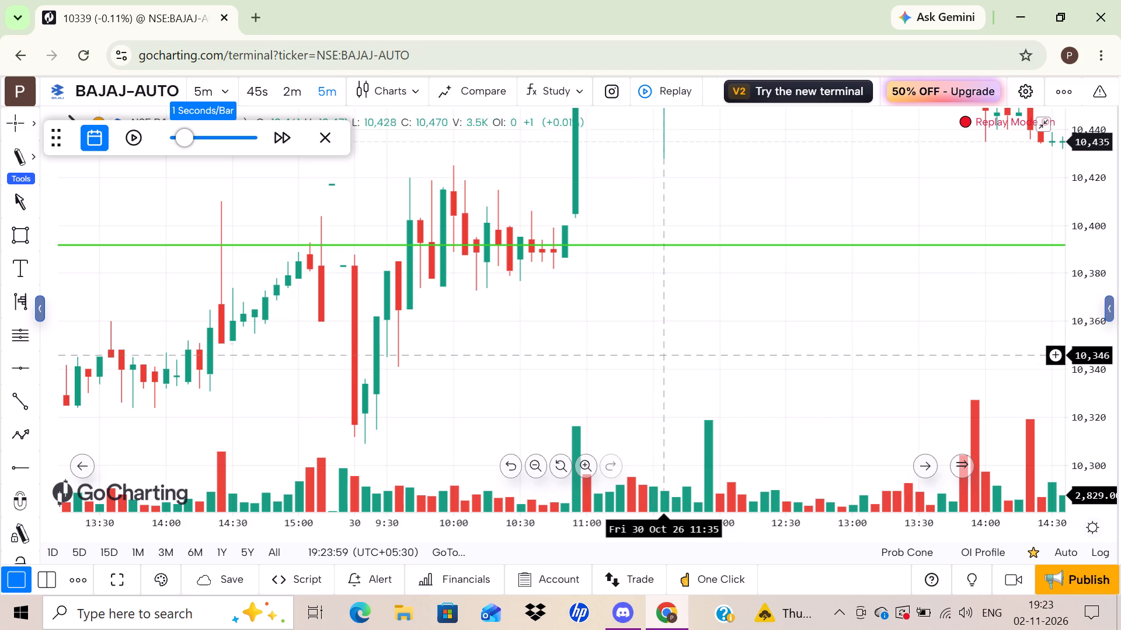
drag(718, 335, 690, 405)
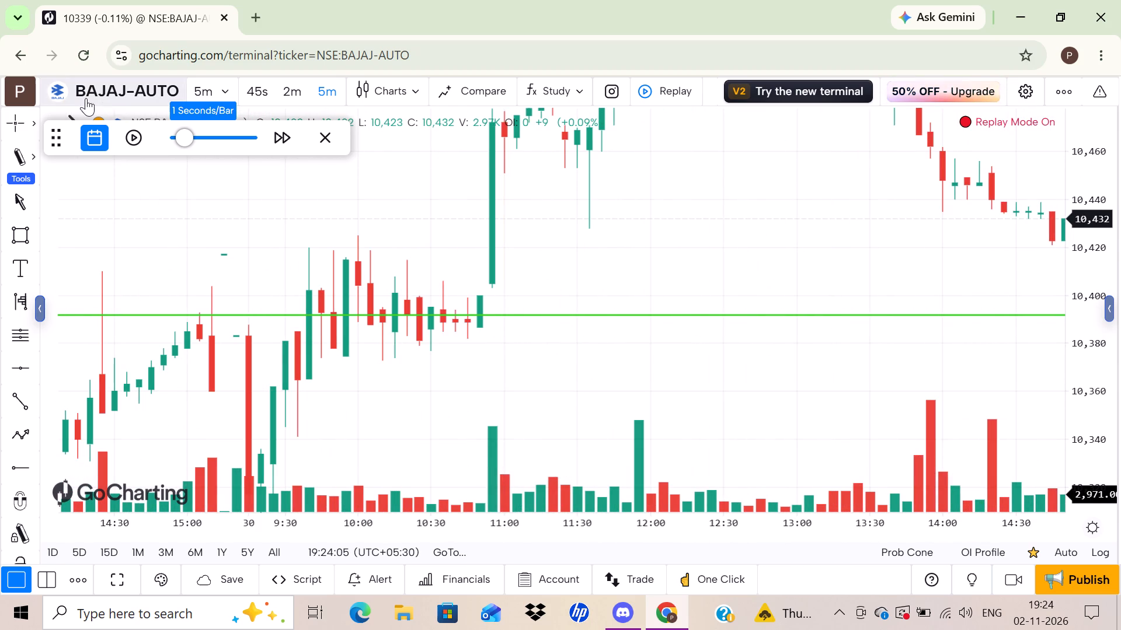
Show the 200-period and 20-period Exponential Moving Averages on the 5-minute chart, and collapse the study list.
click(68, 116)
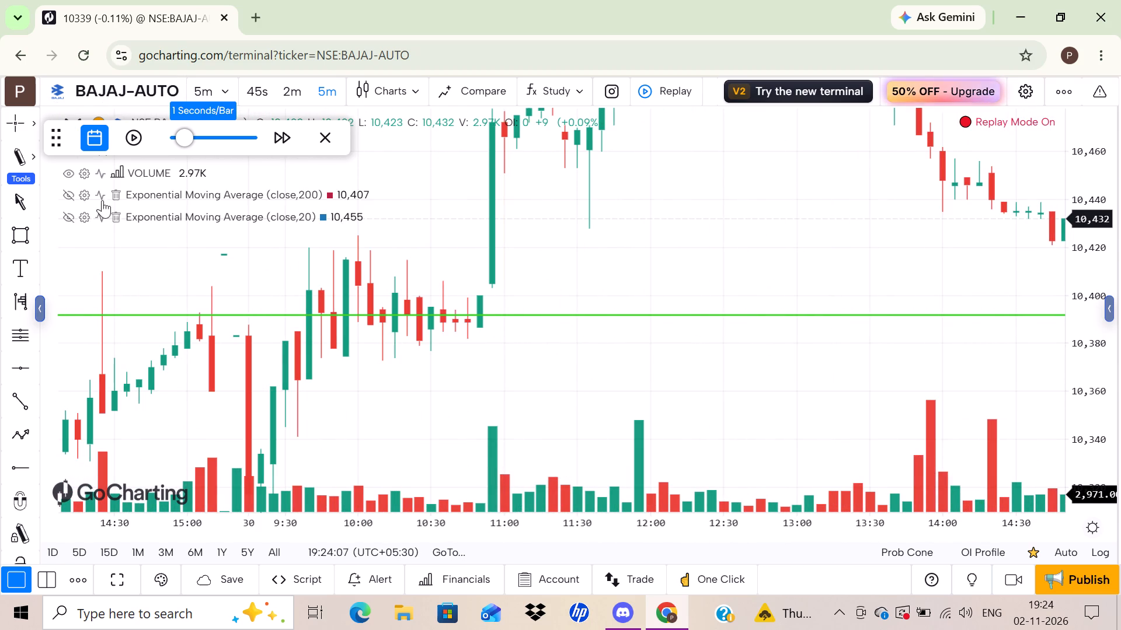
click(71, 194)
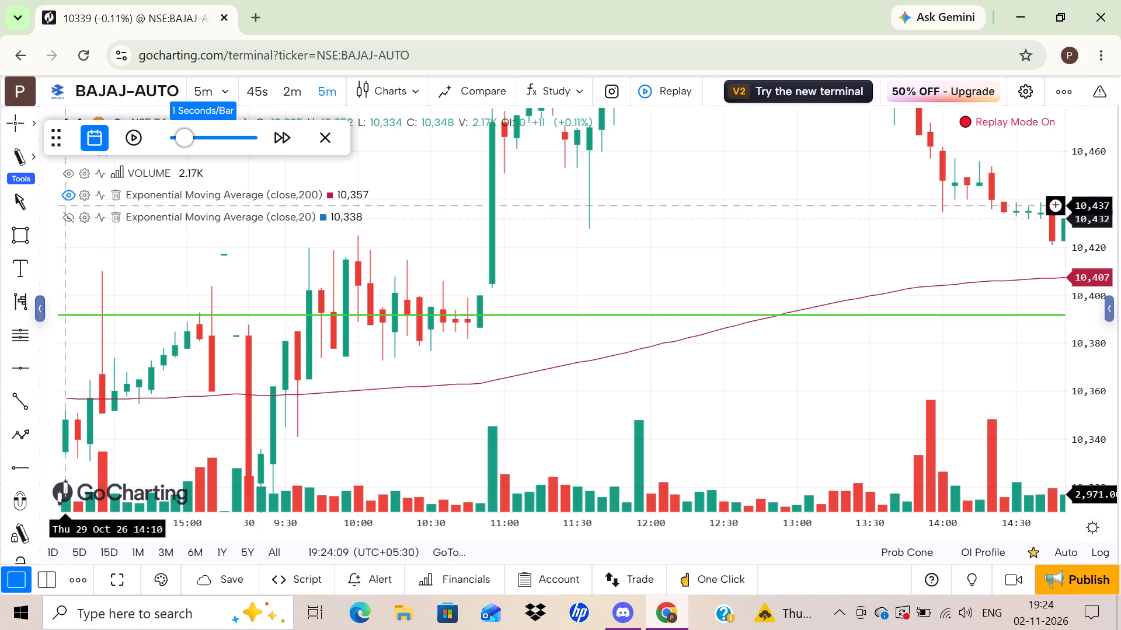
click(68, 215)
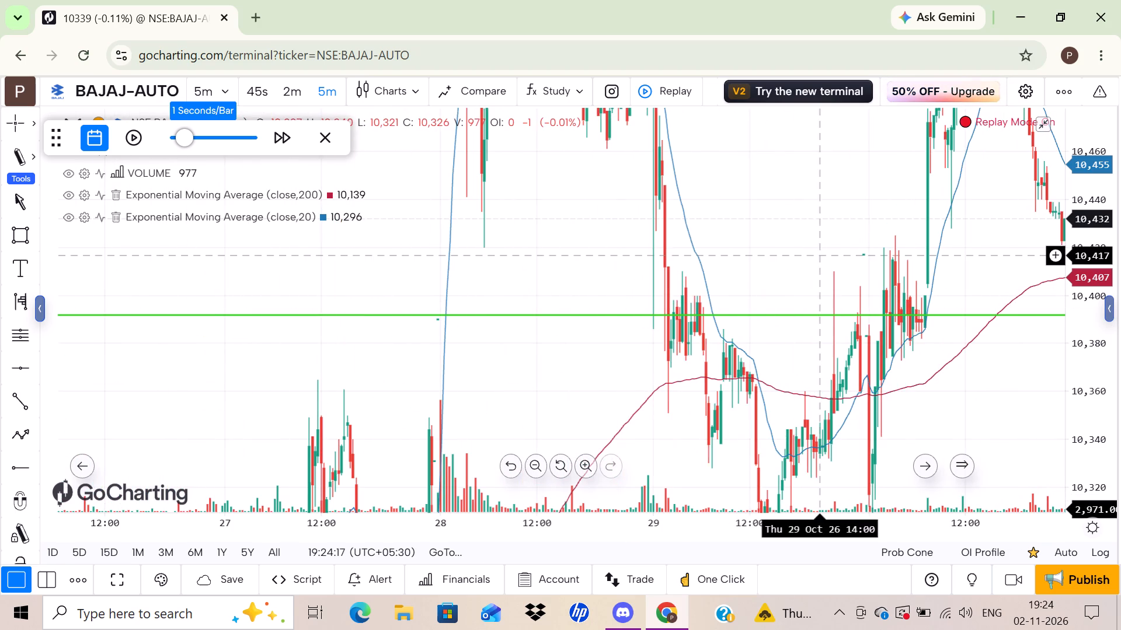
drag(1093, 211, 1112, 355)
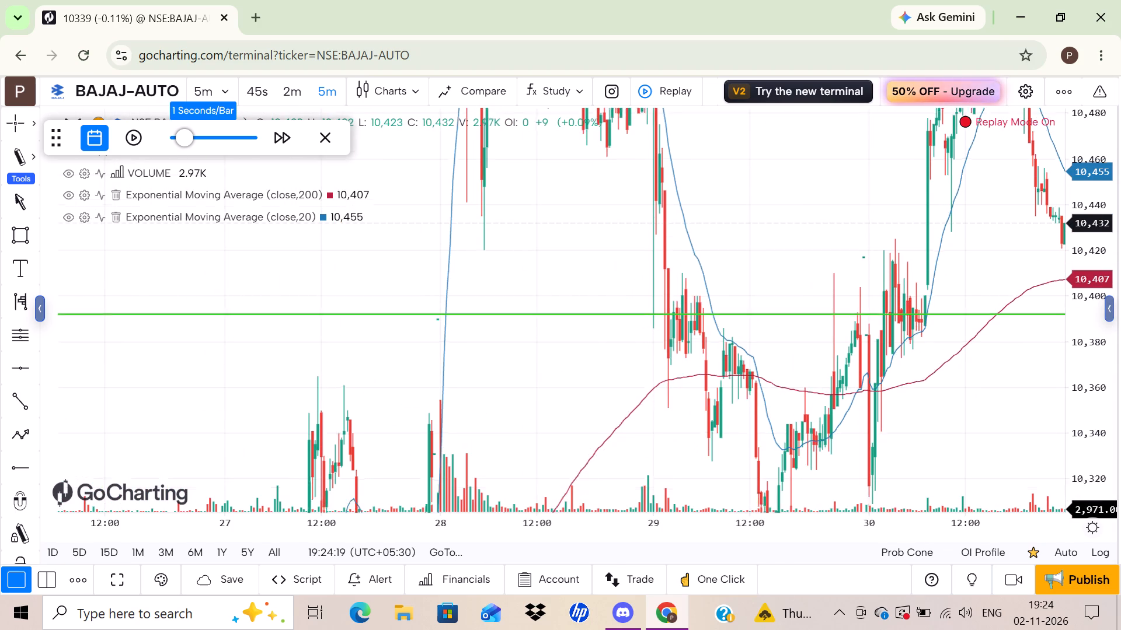
drag(1112, 355, 1115, 371)
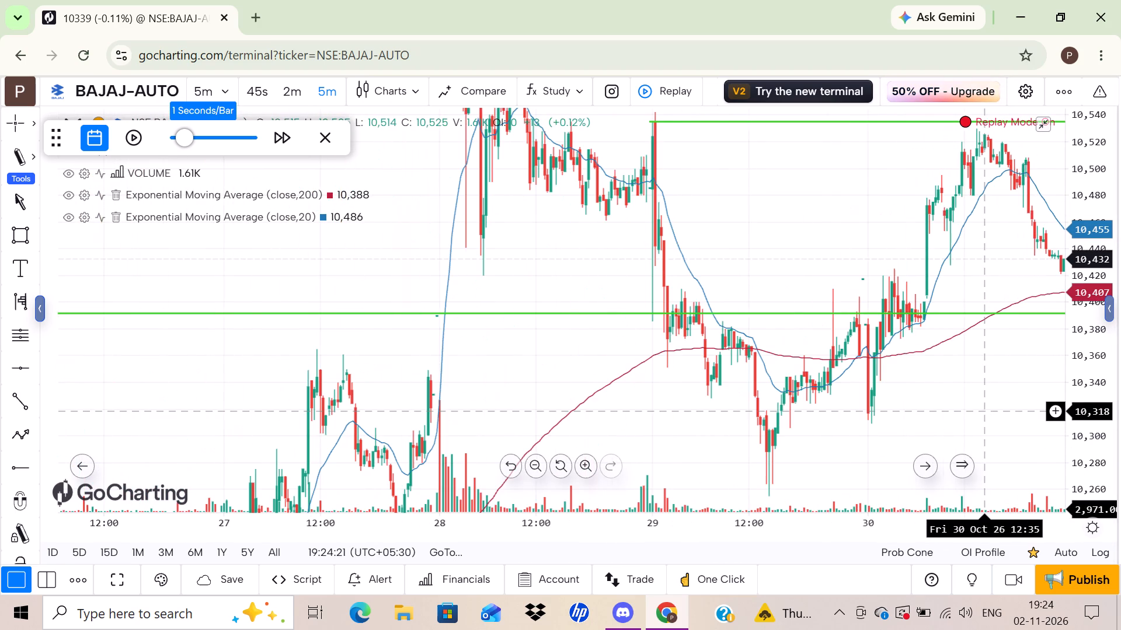
drag(728, 416, 665, 423)
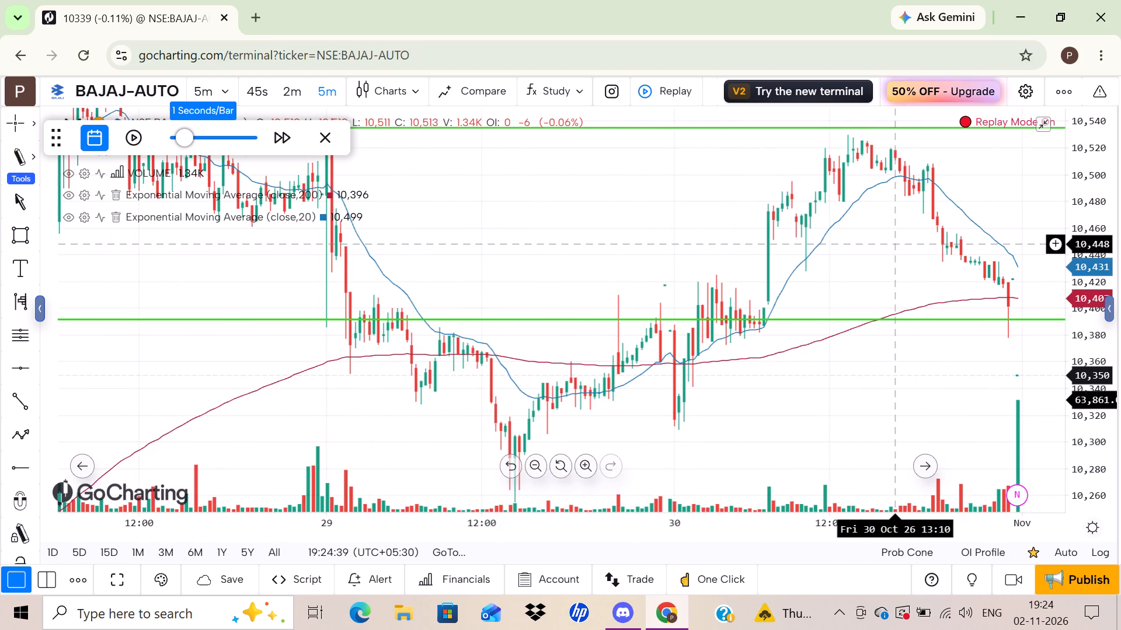
scroll(894, 244, right, 1)
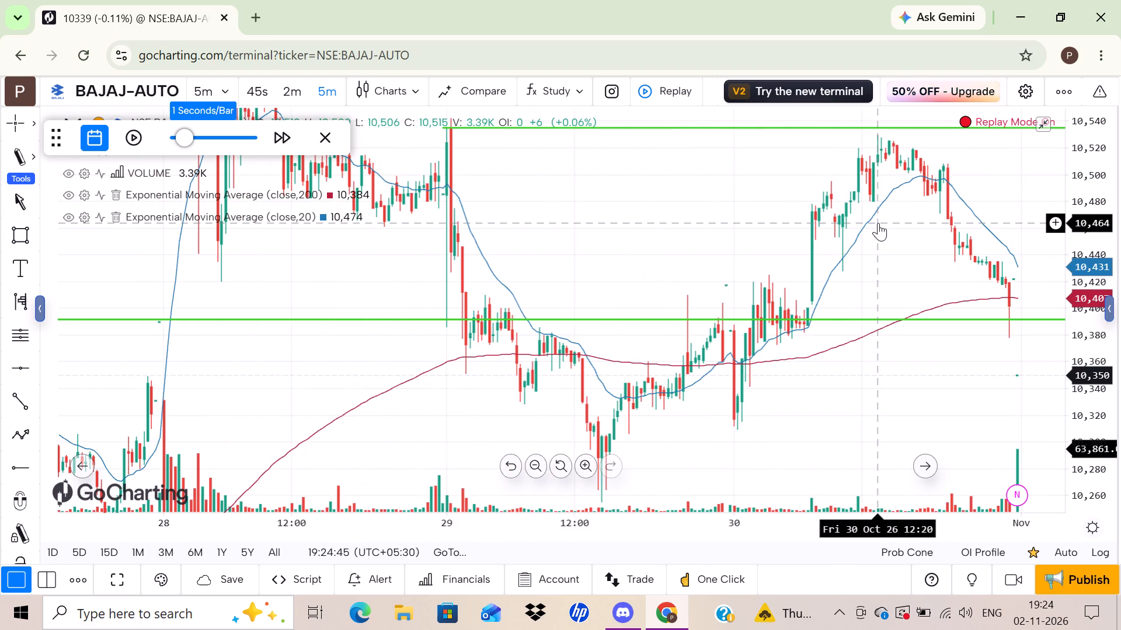
drag(1087, 147, 1082, 219)
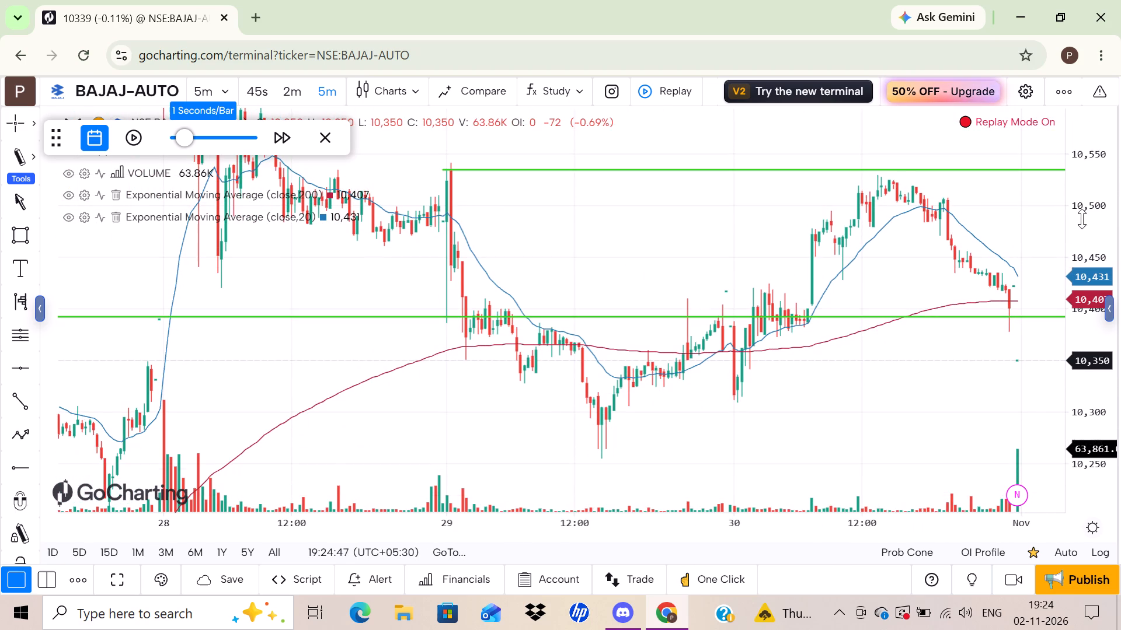
scroll(832, 358, left, 1)
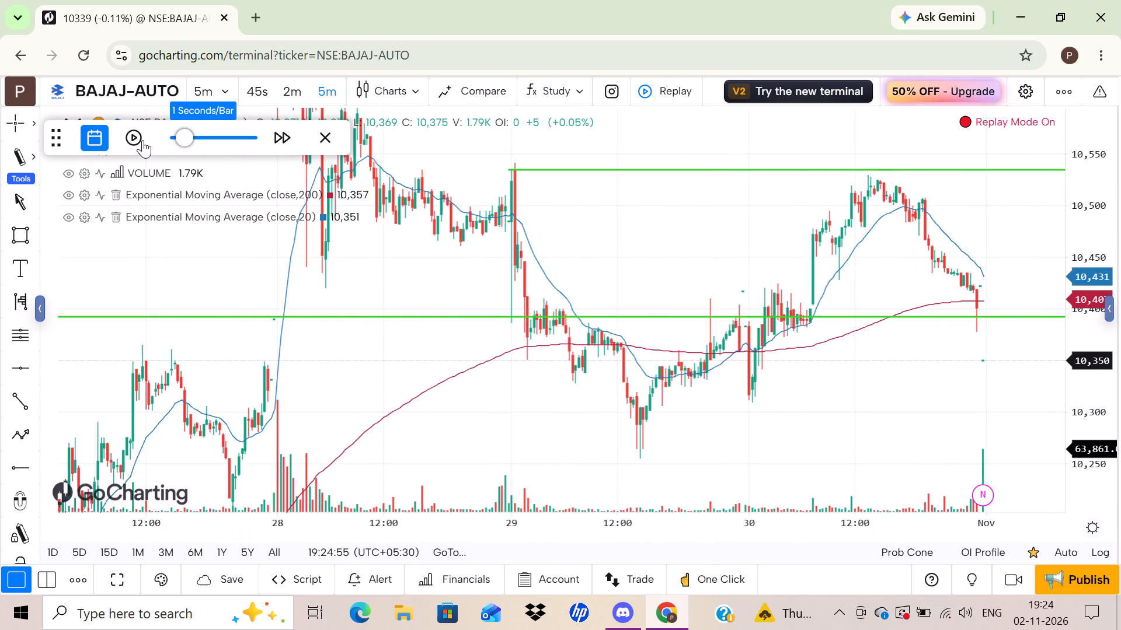
click(71, 114)
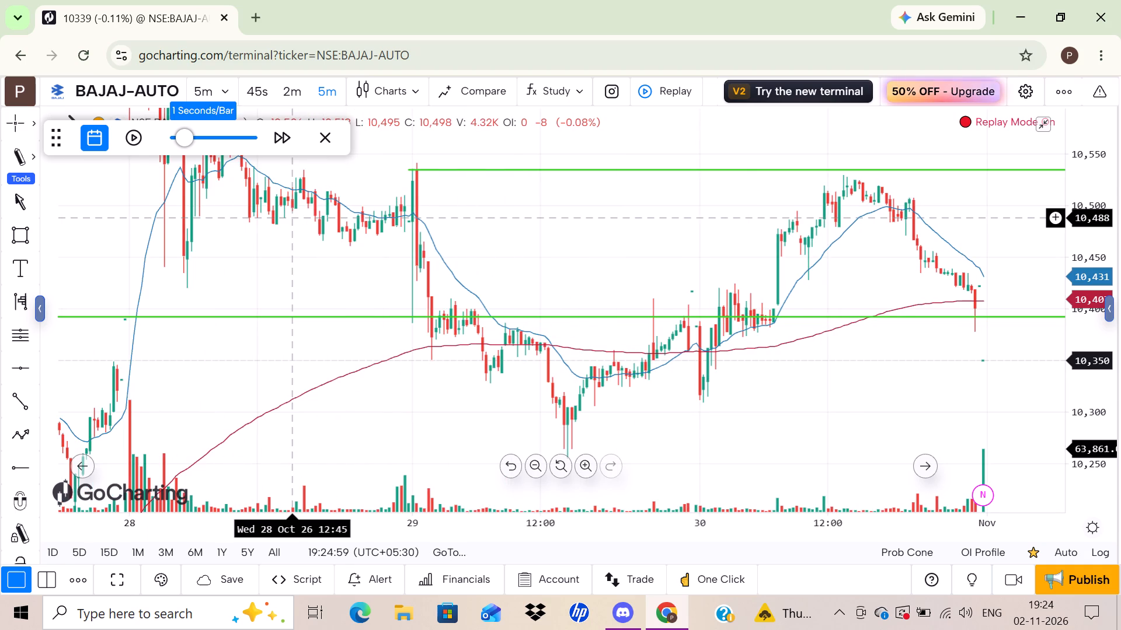
Switch the chart to the 2-minute interval.
click(286, 88)
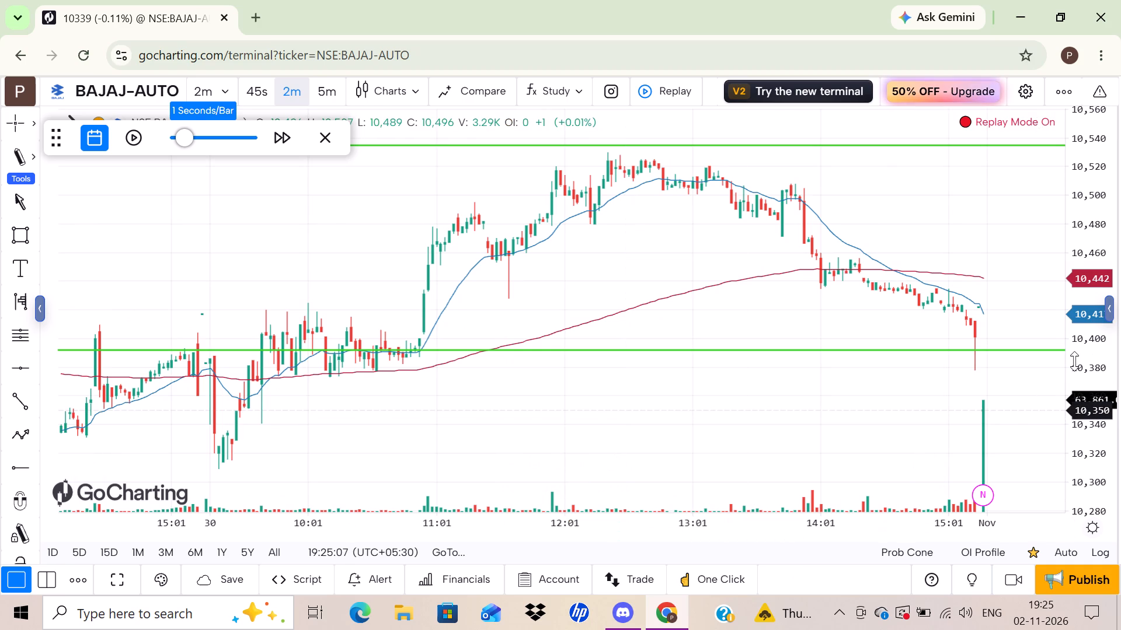
Examine the 2-minute price action on 29 and 30 Oct against the lower horizontal ray and the two EMAs.
drag(1101, 358, 1093, 295)
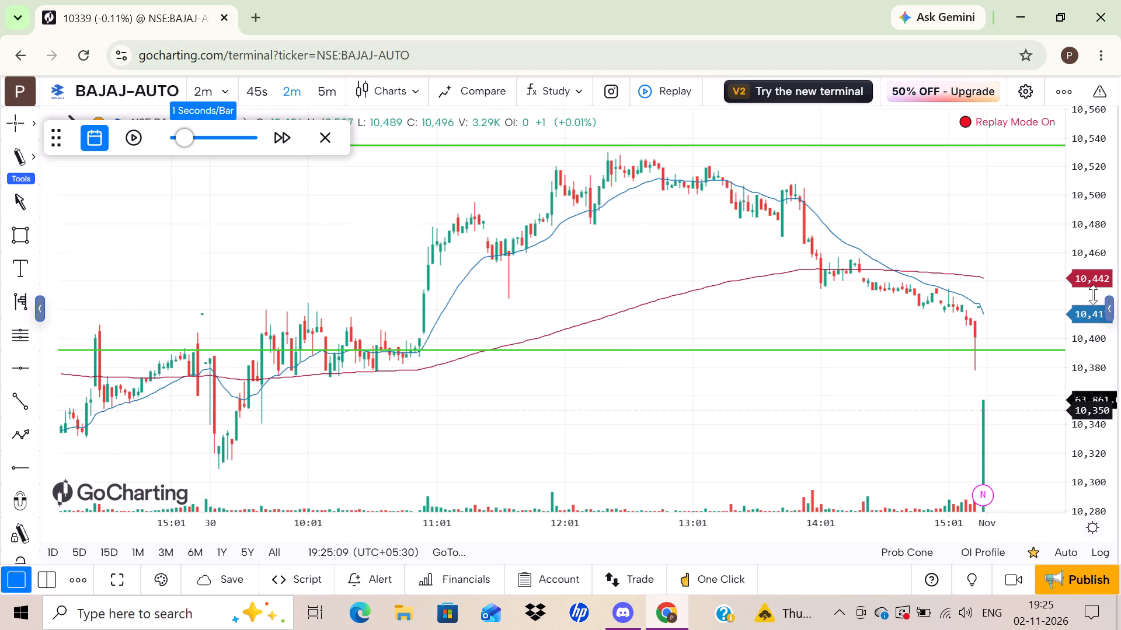
drag(1093, 295, 1090, 242)
drag(586, 279, 843, 231)
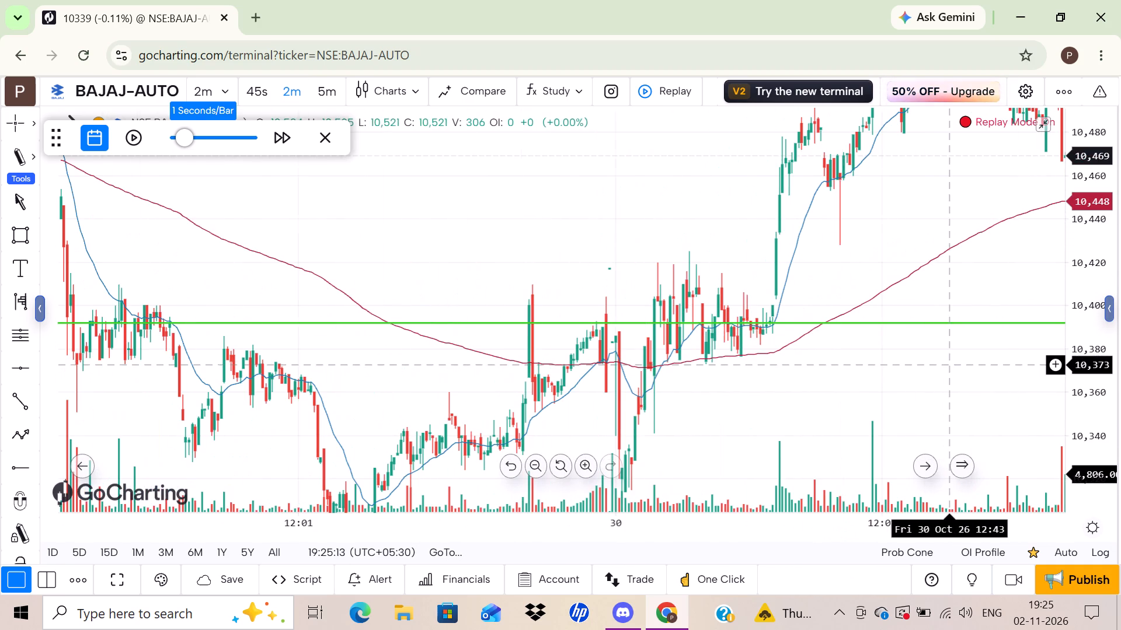
drag(1088, 266, 1088, 328)
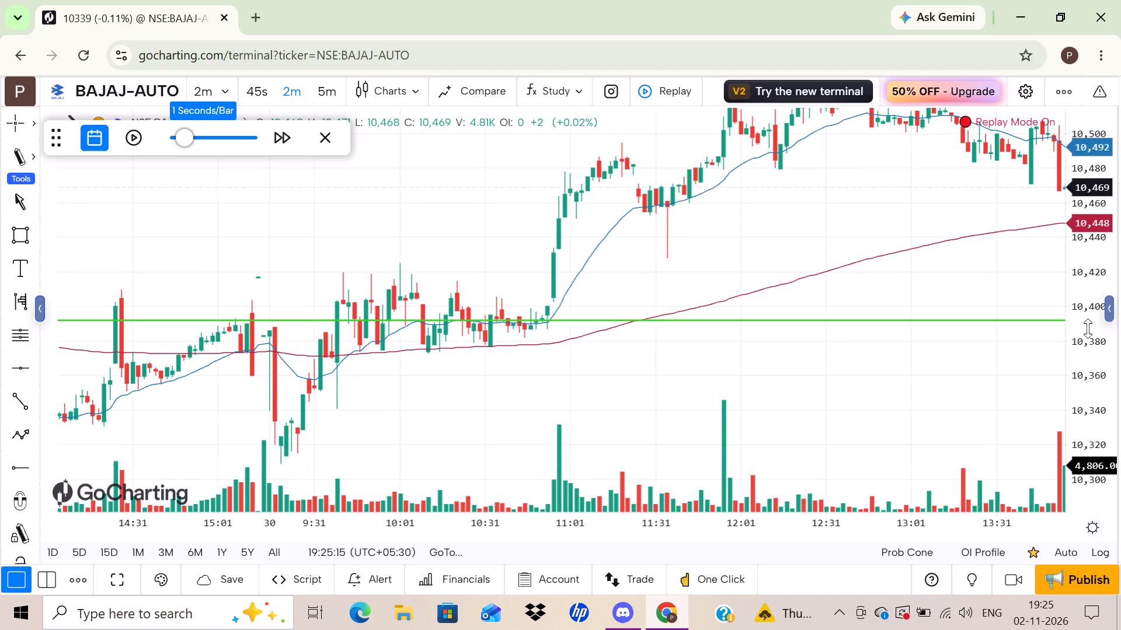
drag(492, 418, 545, 410)
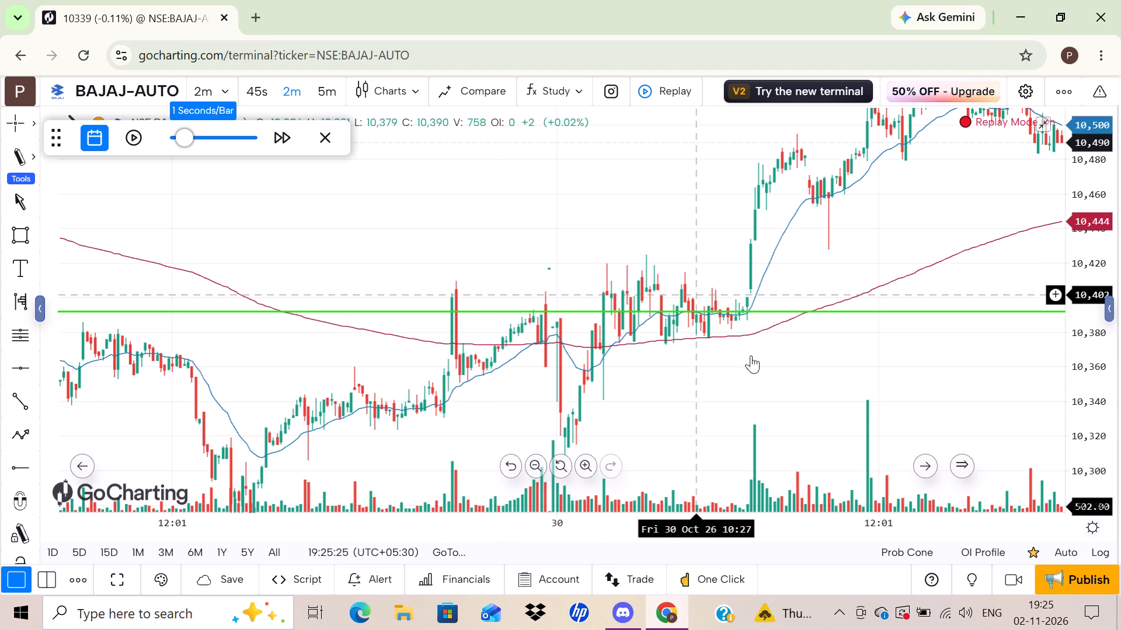
drag(805, 393, 582, 442)
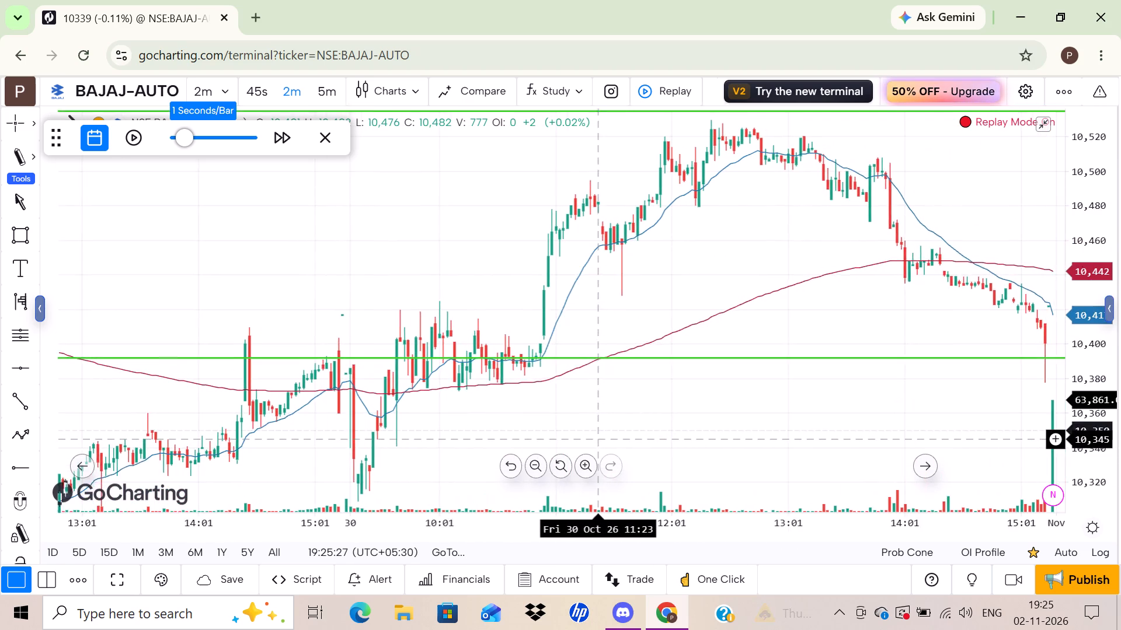
drag(582, 442, 543, 463)
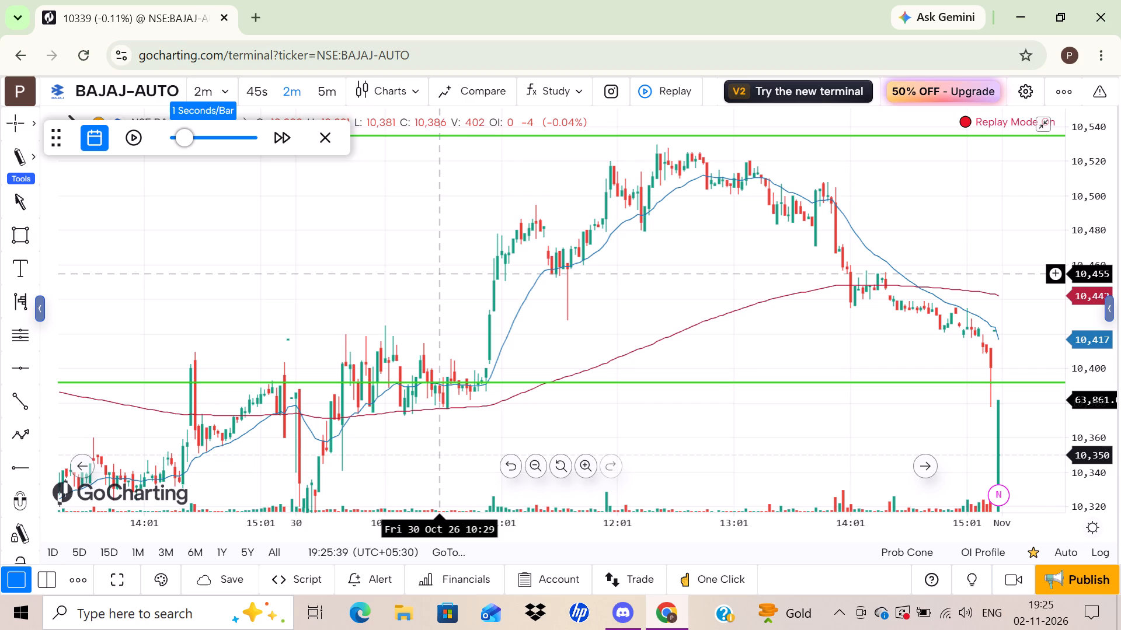
View the price action between the two horizontal rays on the 5-minute interval and return to the 2-minute interval.
click(211, 91)
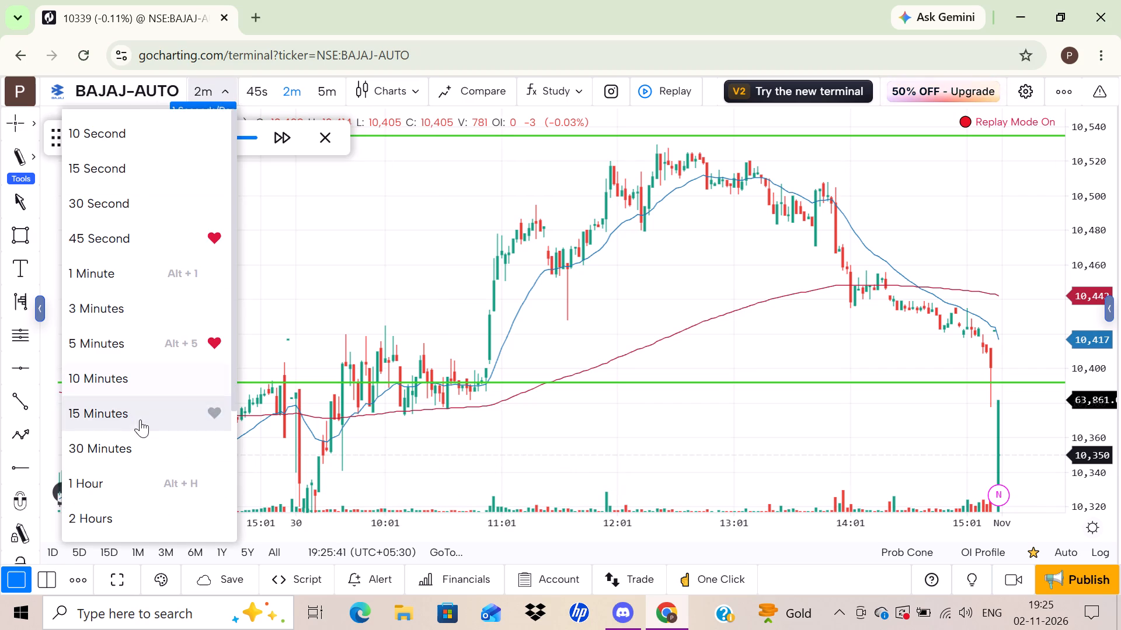
click(100, 346)
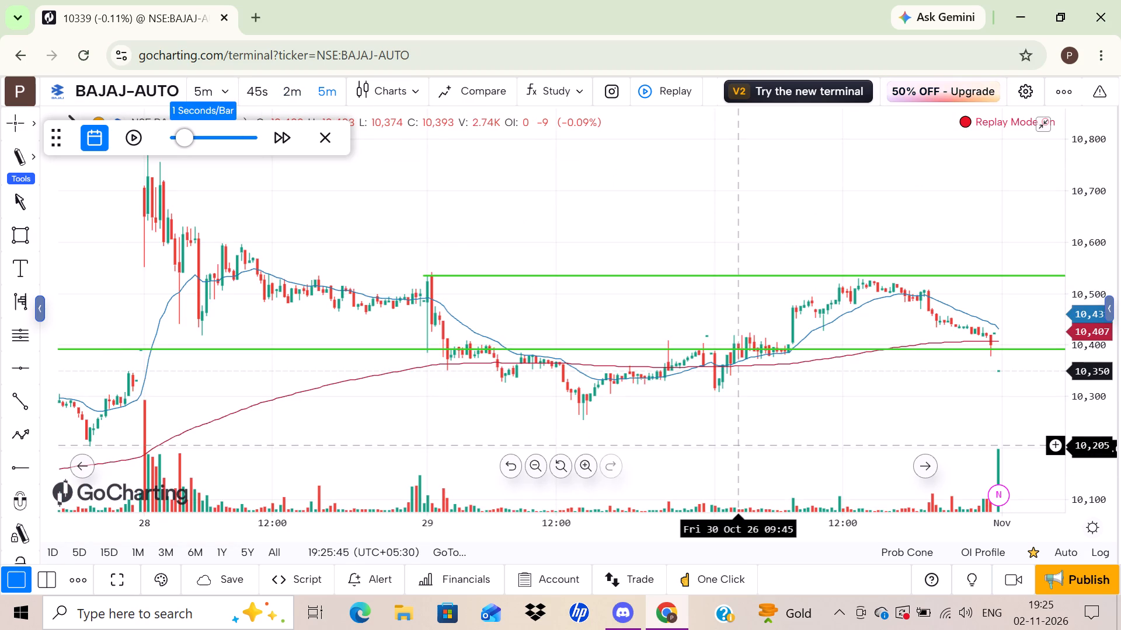
drag(1101, 329, 1101, 314)
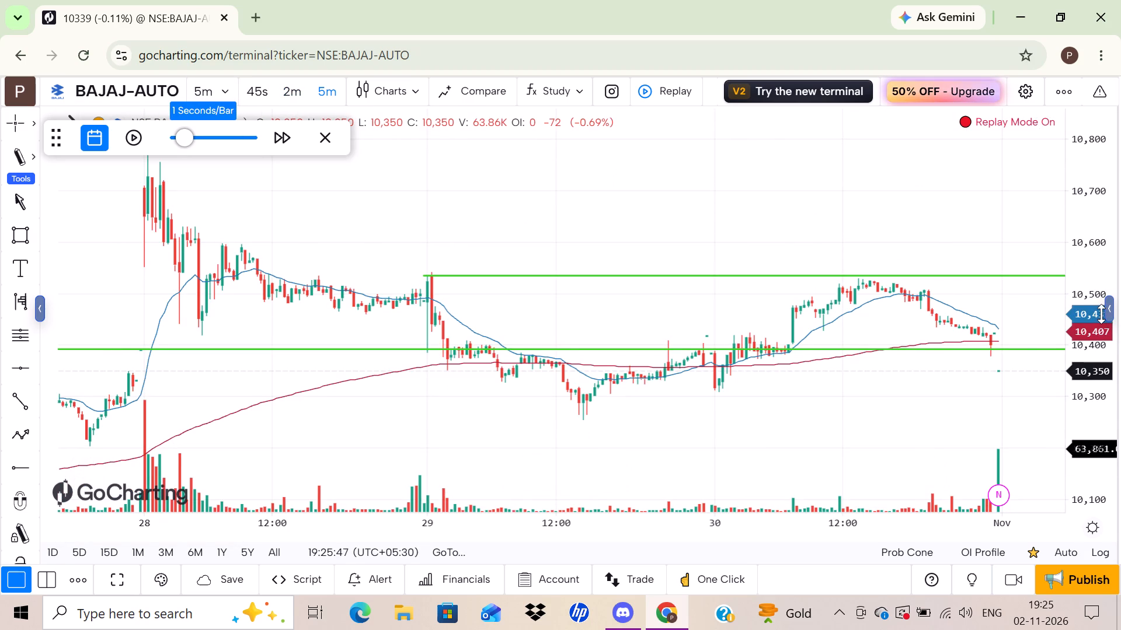
drag(1101, 314, 1084, 186)
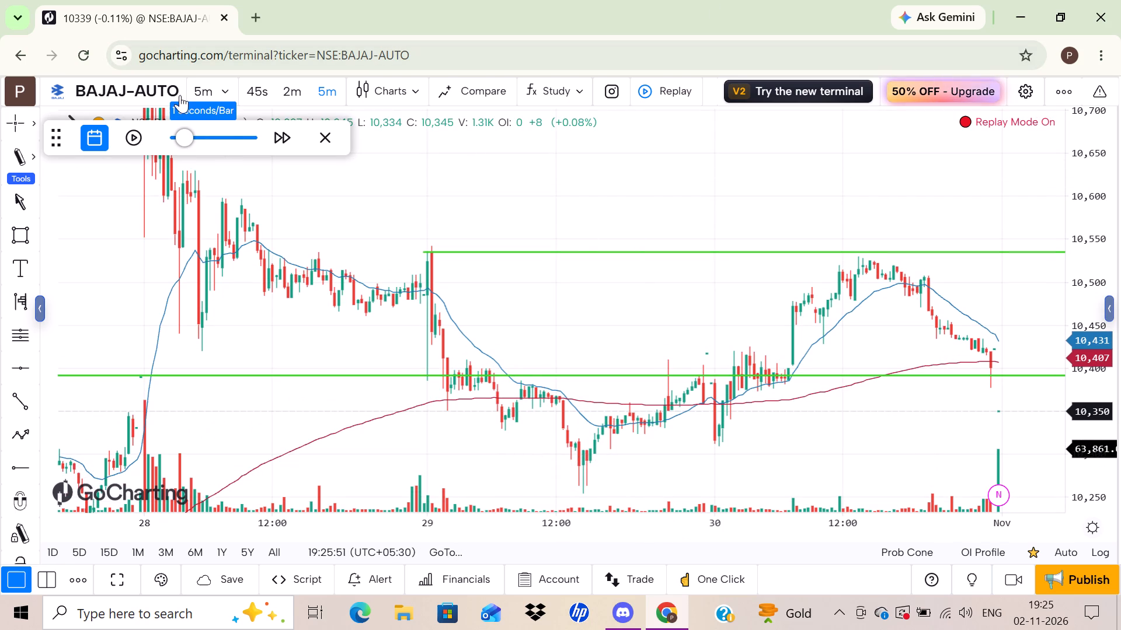
click(298, 87)
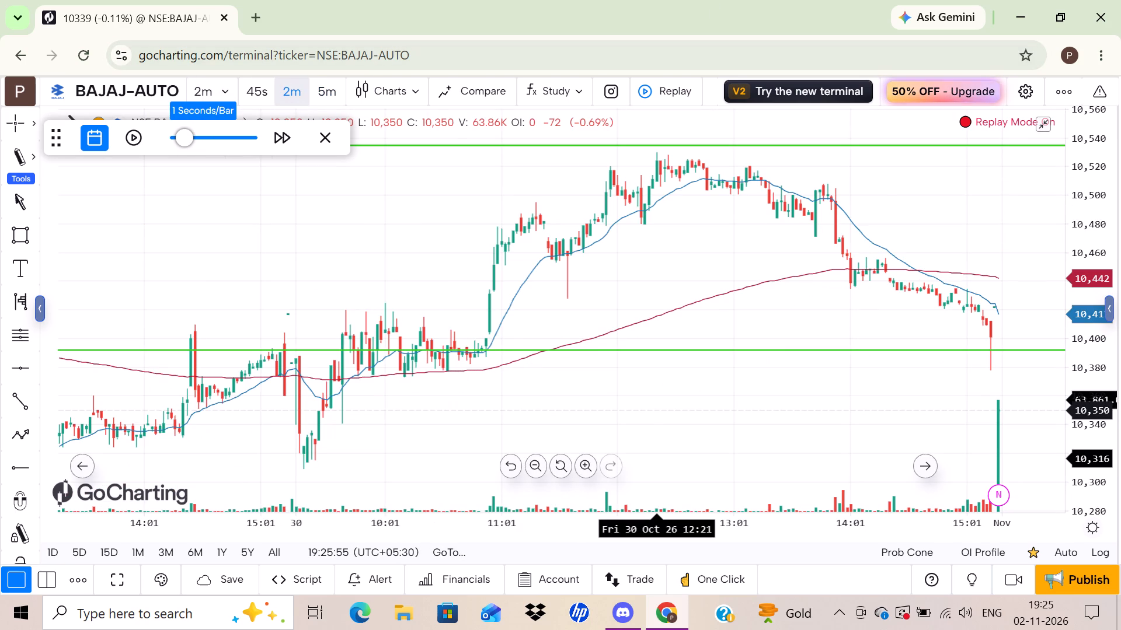
Switch the chart to the 5-minute interval.
click(209, 91)
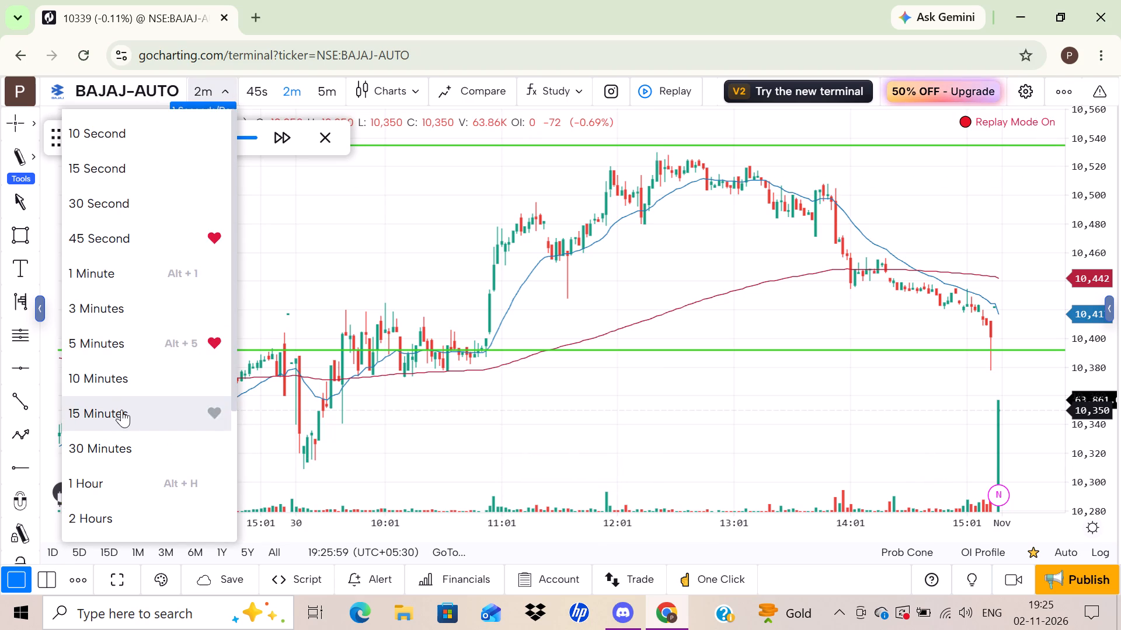
click(103, 342)
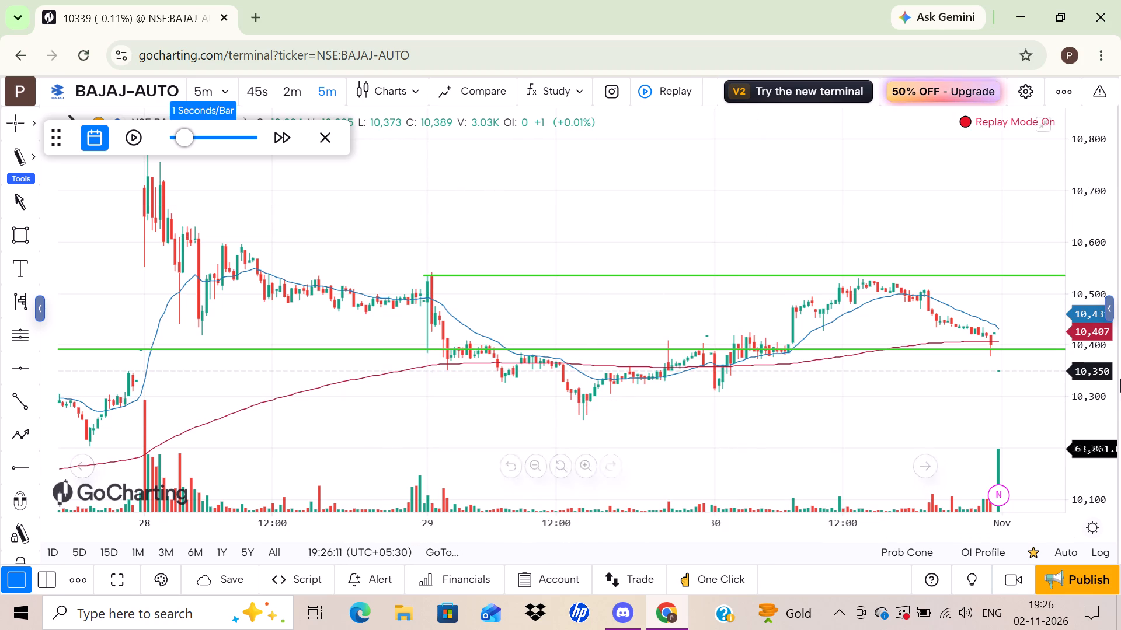
Draw a descending trend line from about 10,423 at 09:50 to about 10,385 at 11:15 on 30 Oct.
drag(1099, 391, 1060, 215)
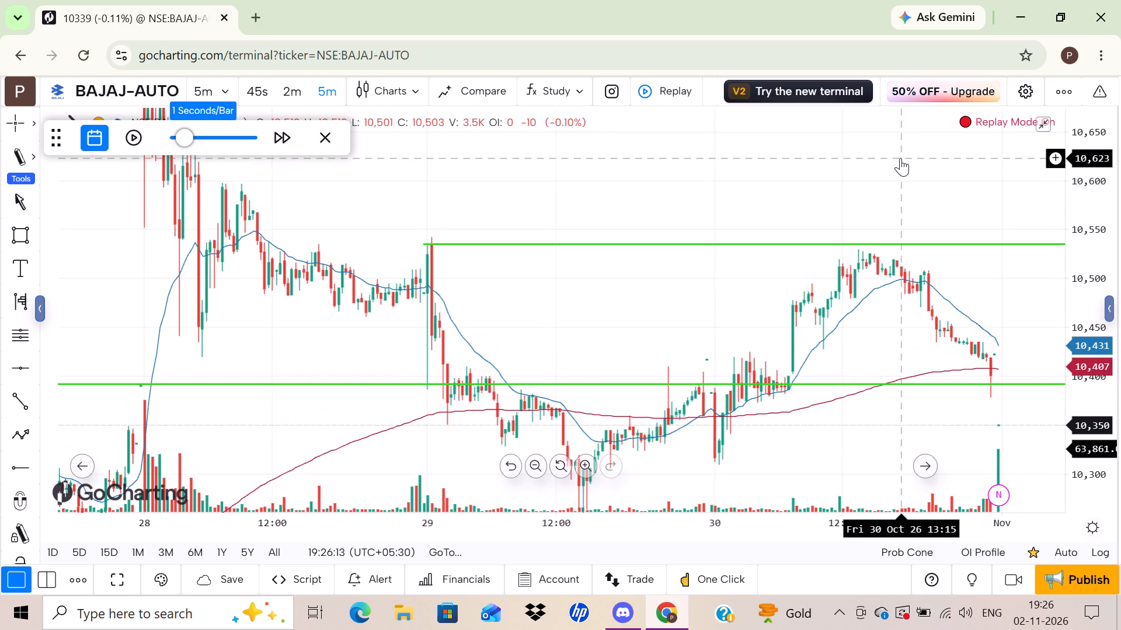
drag(900, 158, 876, 113)
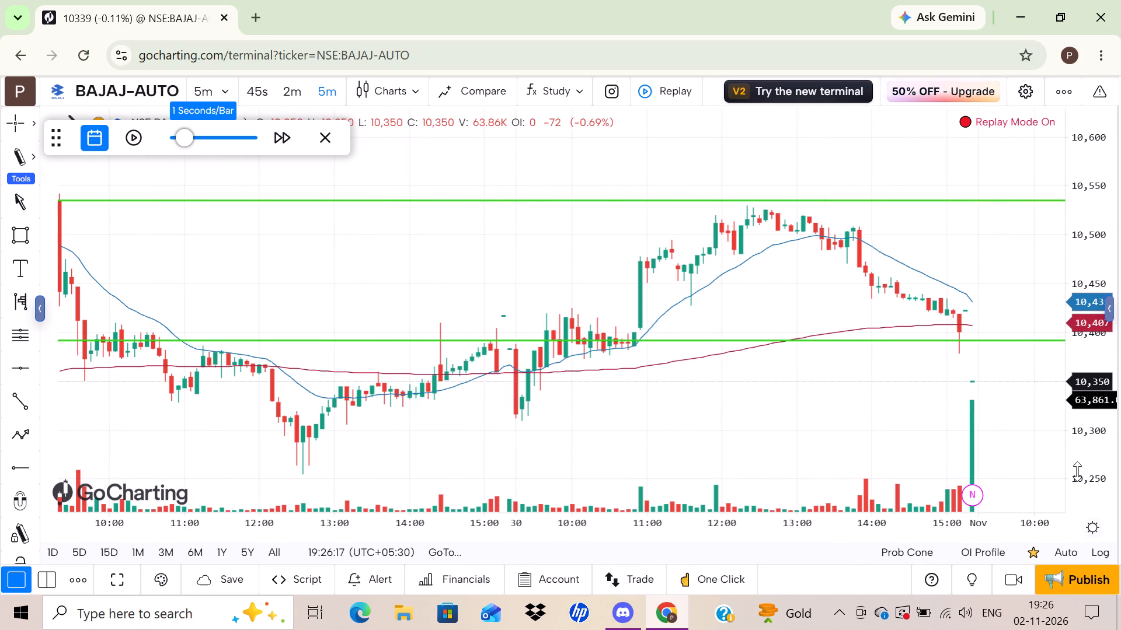
drag(1077, 471, 1063, 391)
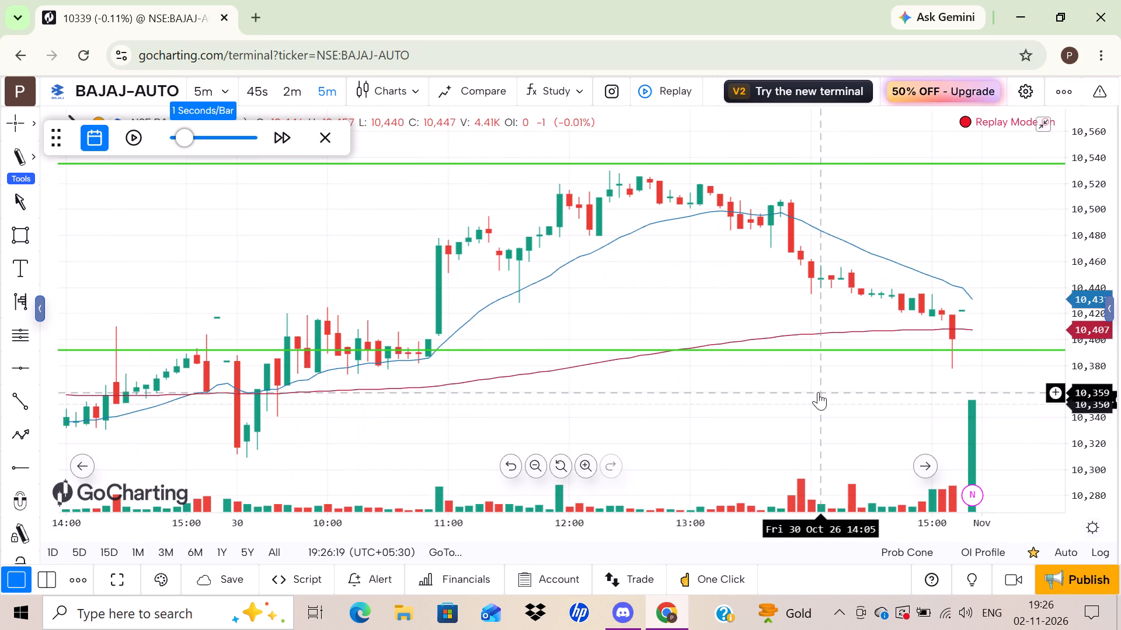
drag(327, 417, 635, 364)
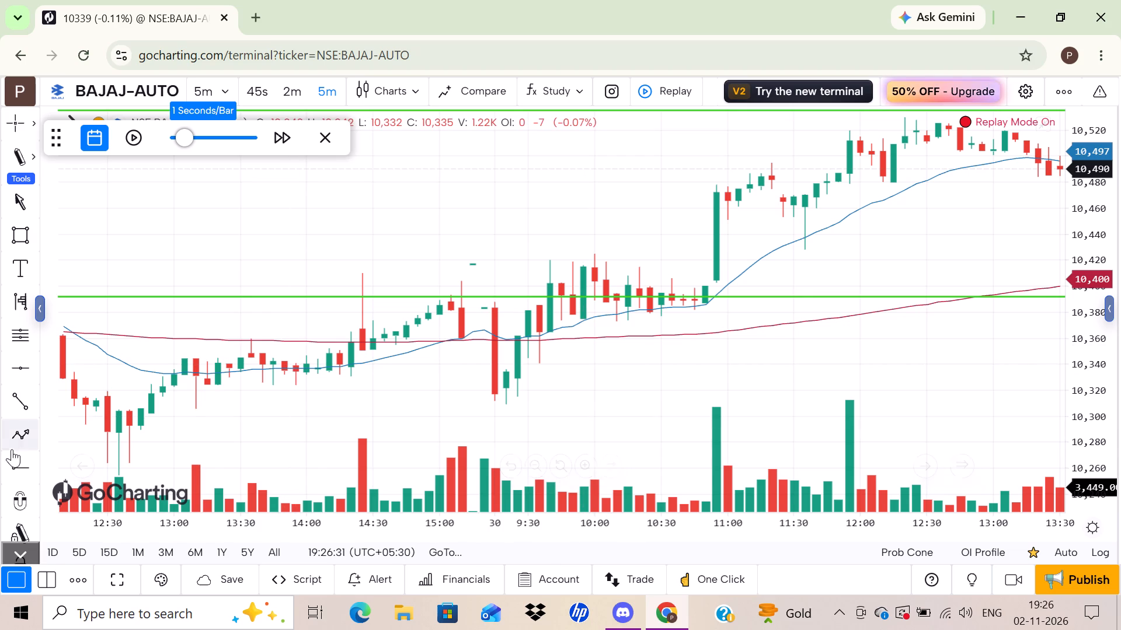
click(23, 409)
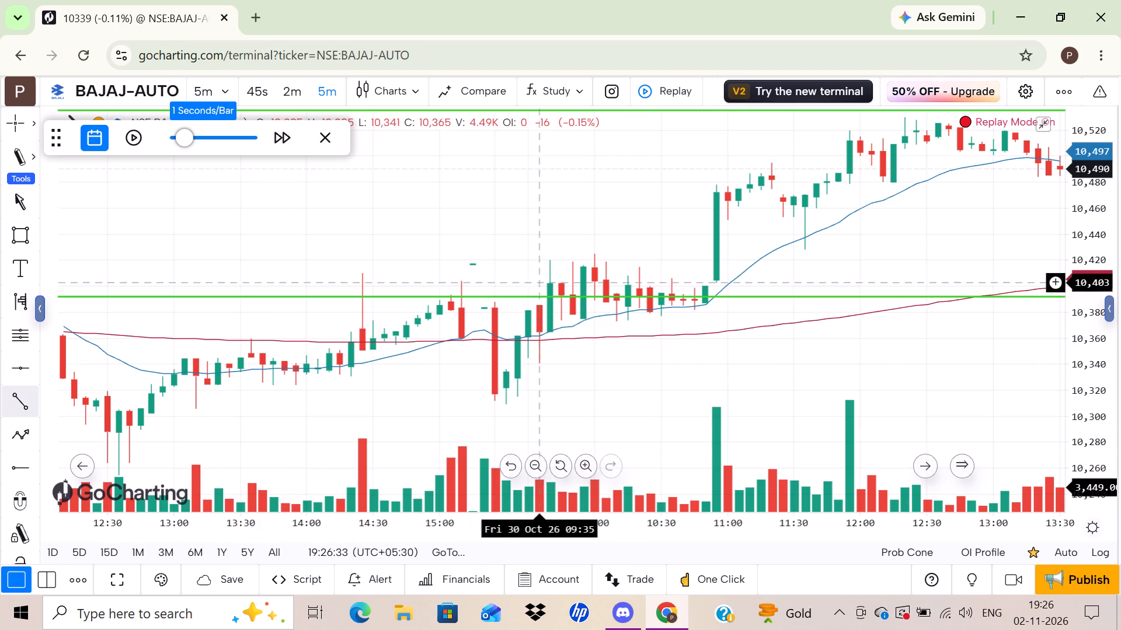
click(576, 256)
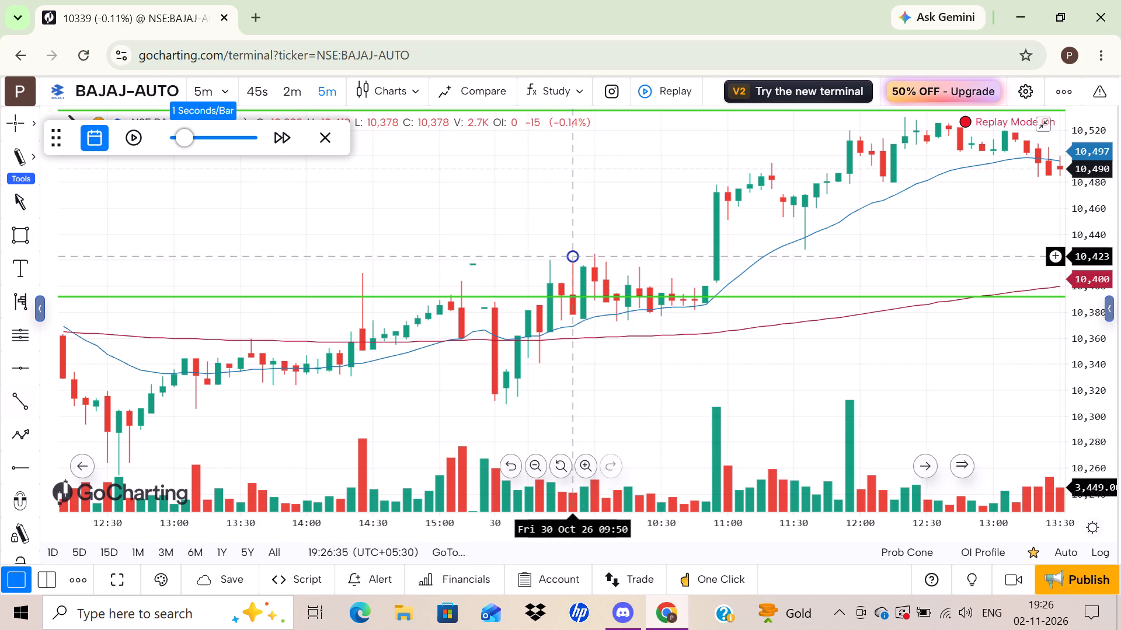
click(761, 305)
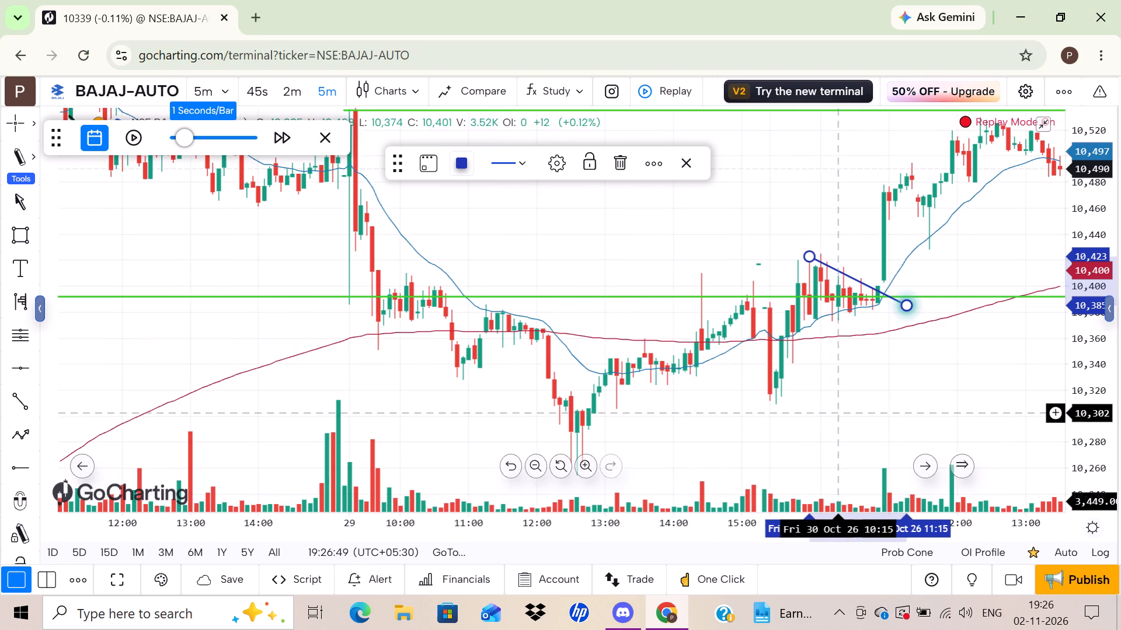
Move the upper horizontal ray down to about 10,524, with its start at 28 Oct 14:15.
drag(837, 410, 751, 428)
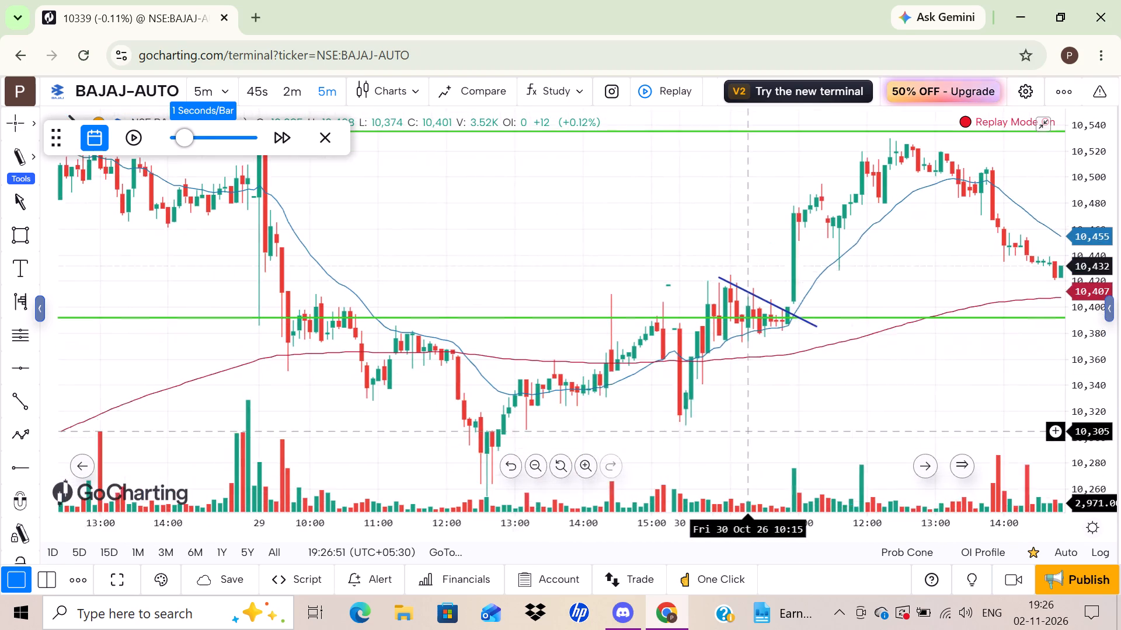
drag(751, 428, 769, 418)
drag(1088, 338, 1081, 207)
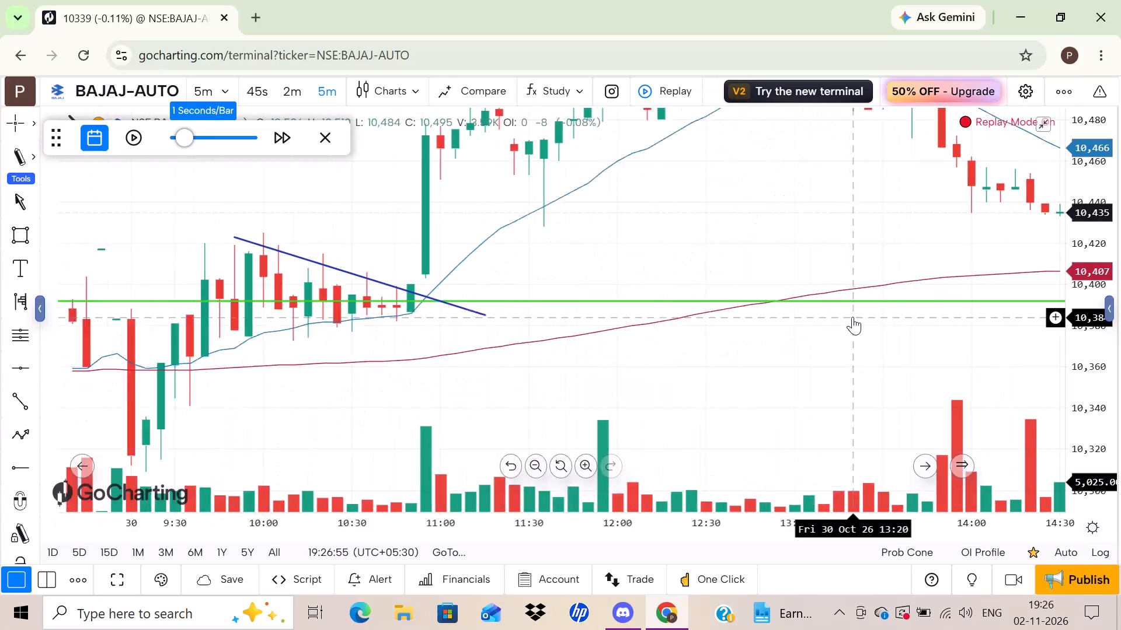
drag(169, 418, 320, 409)
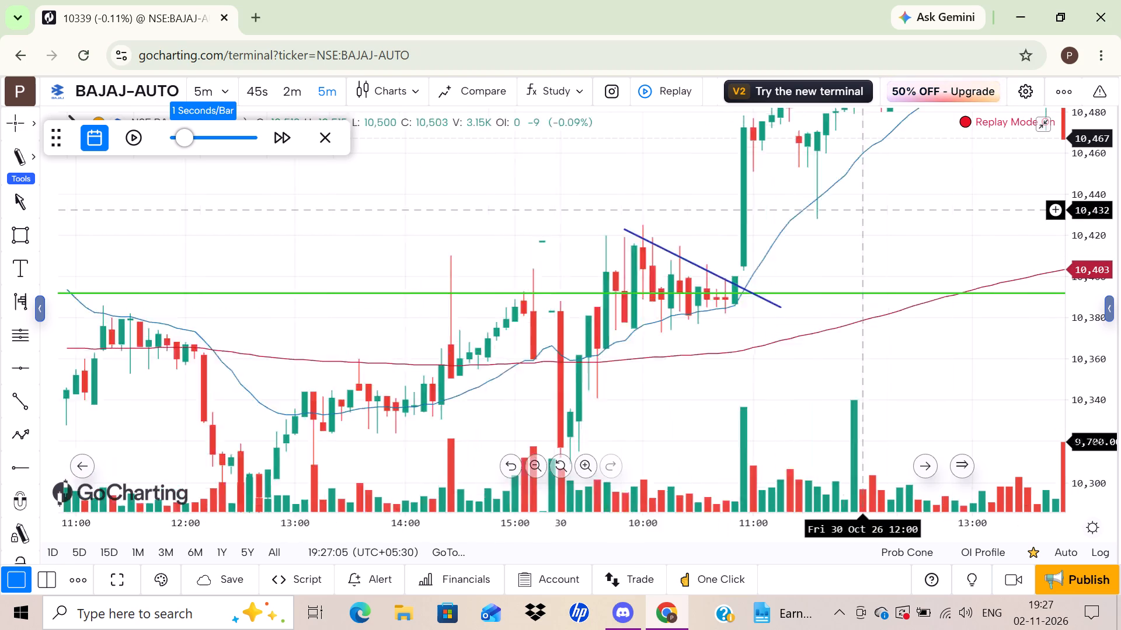
drag(1029, 174, 899, 344)
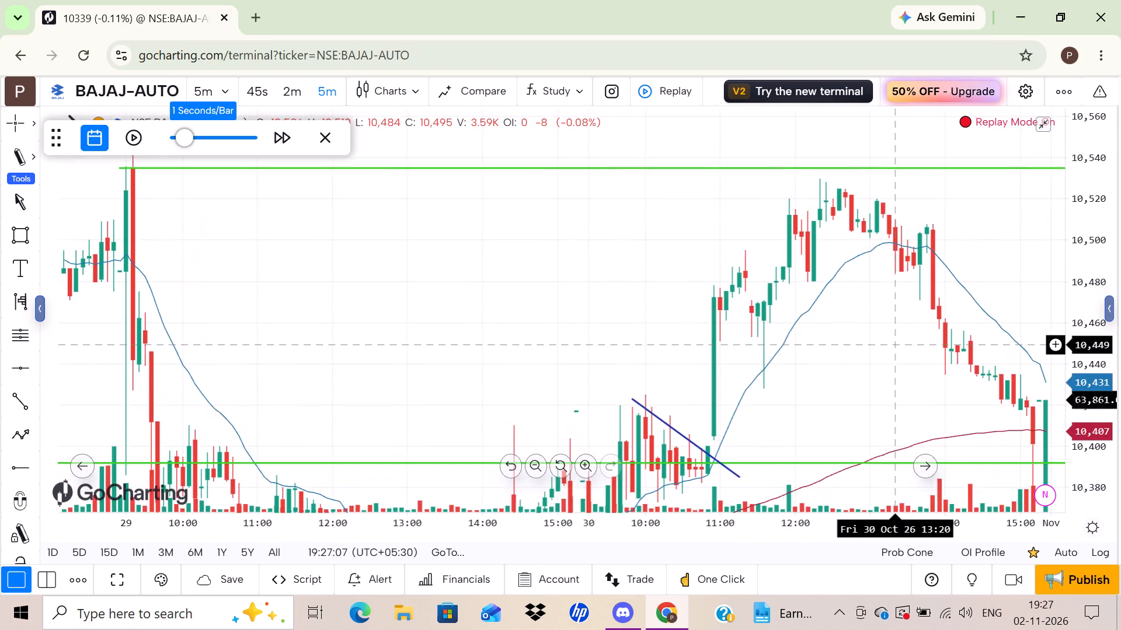
drag(899, 344, 1024, 311)
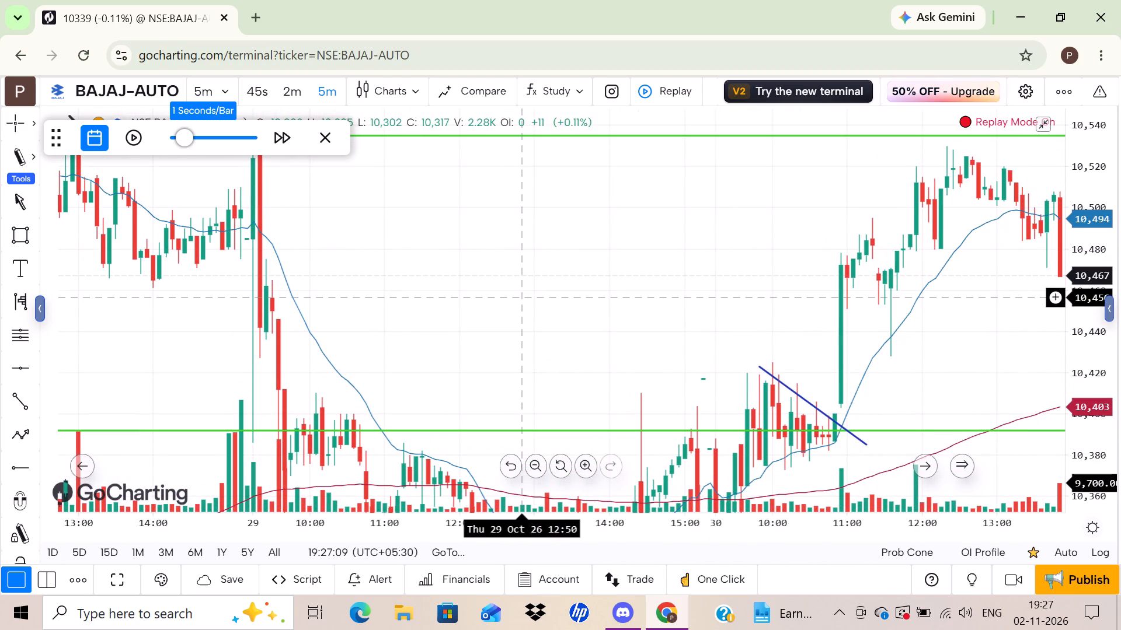
drag(1101, 153, 1115, 251)
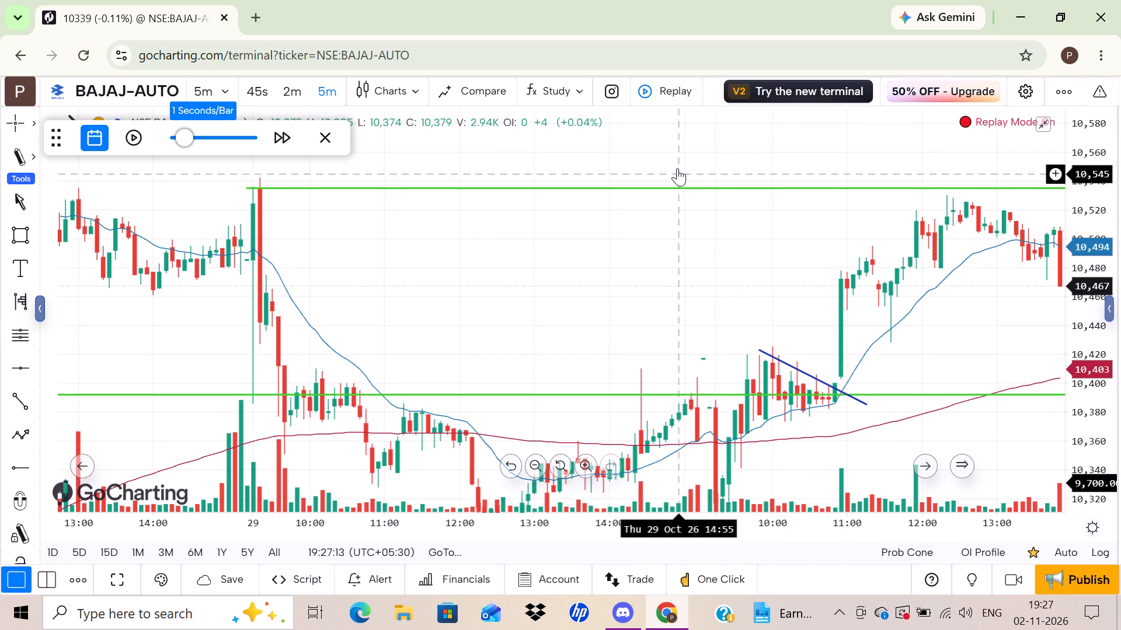
drag(683, 185, 611, 202)
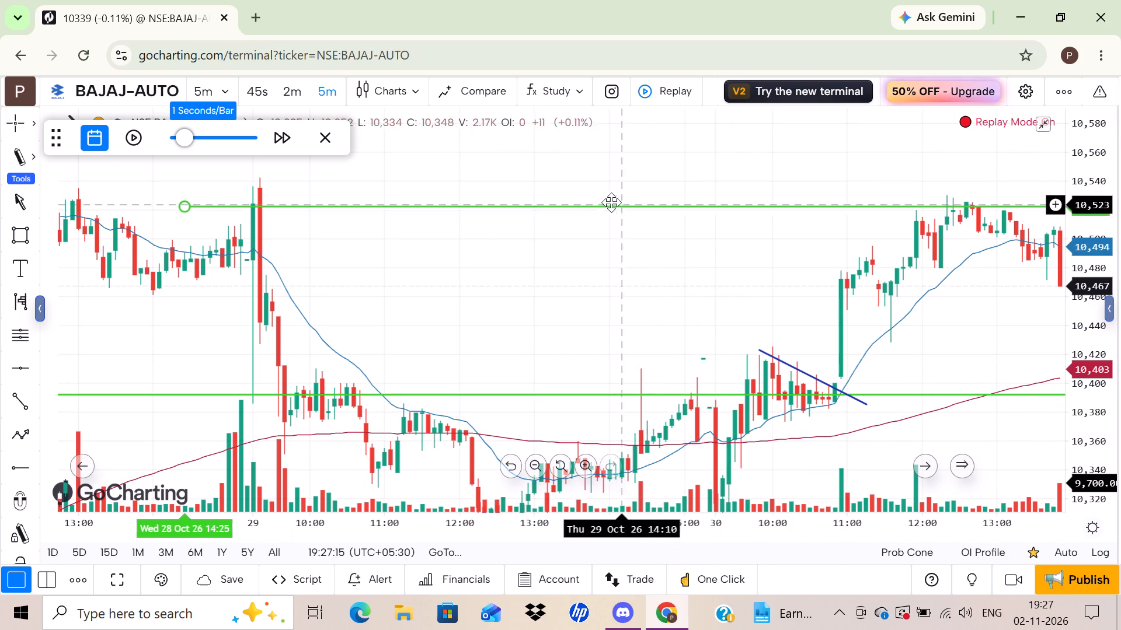
drag(611, 202, 610, 201)
click(610, 201)
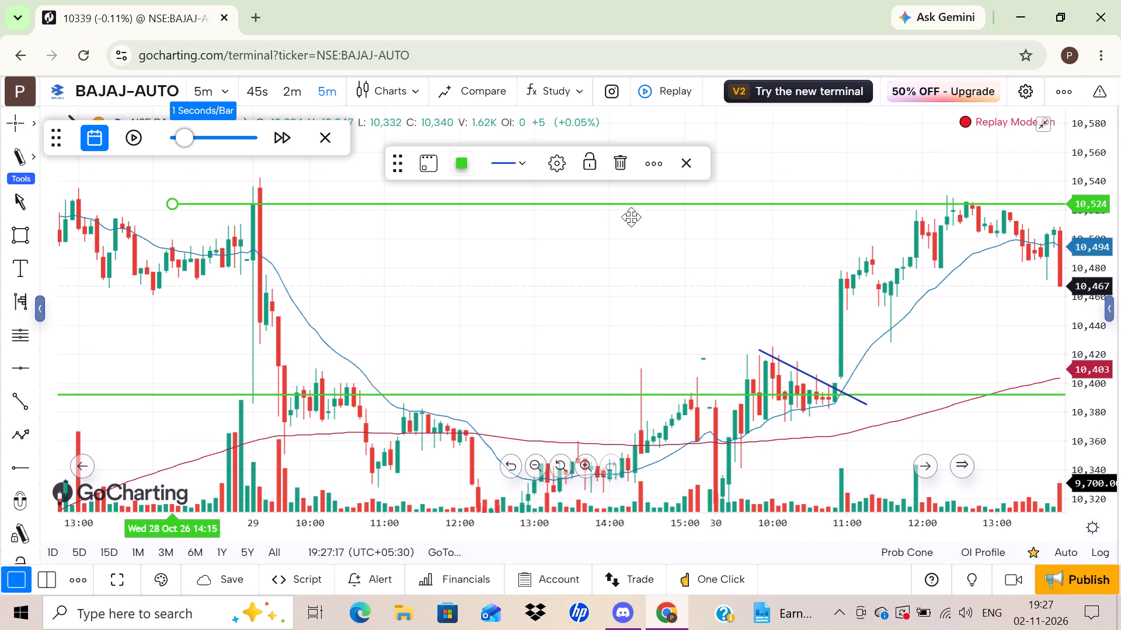
Examine the 5-minute price action from 28 to 30 Oct against the horizontal rays, the trend line and the EMAs.
drag(680, 261, 656, 243)
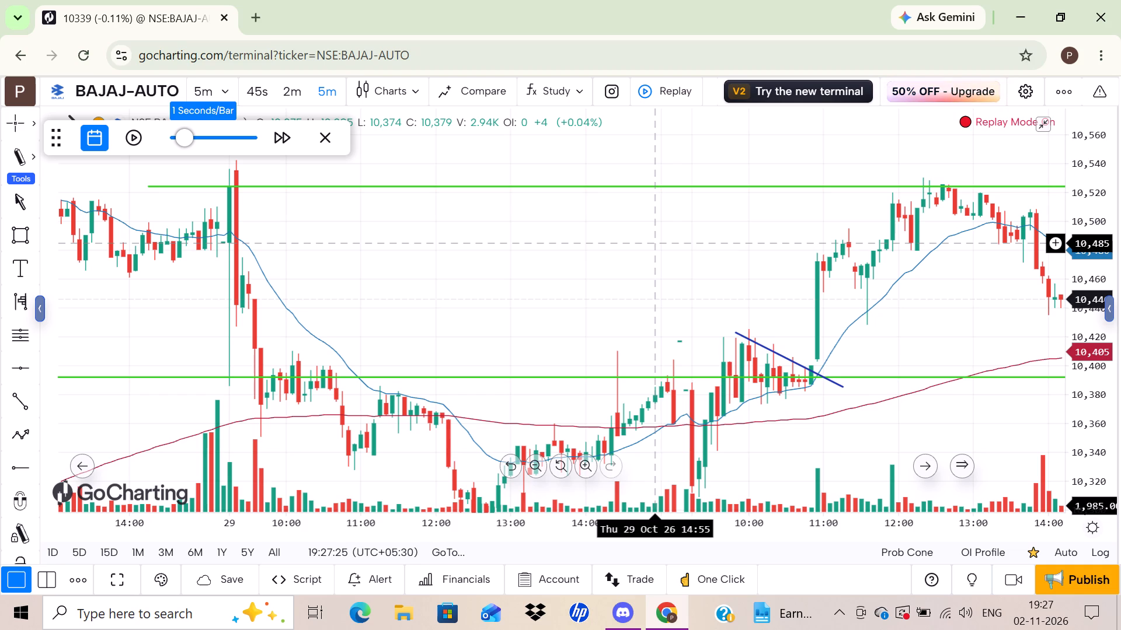
scroll(515, 257, right, 1)
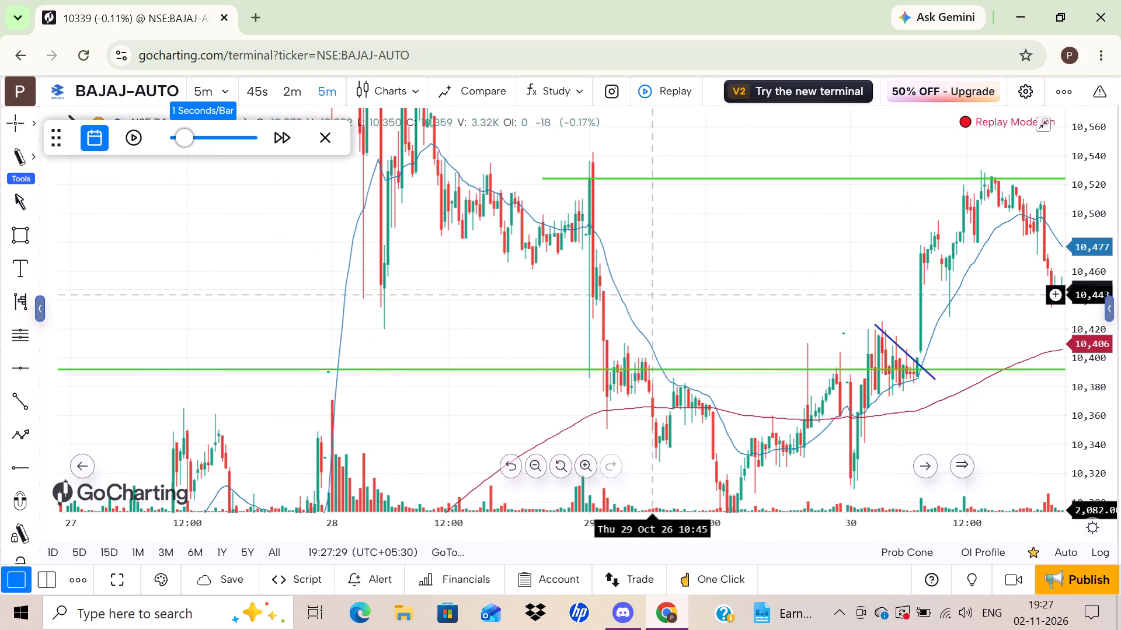
drag(678, 291, 525, 290)
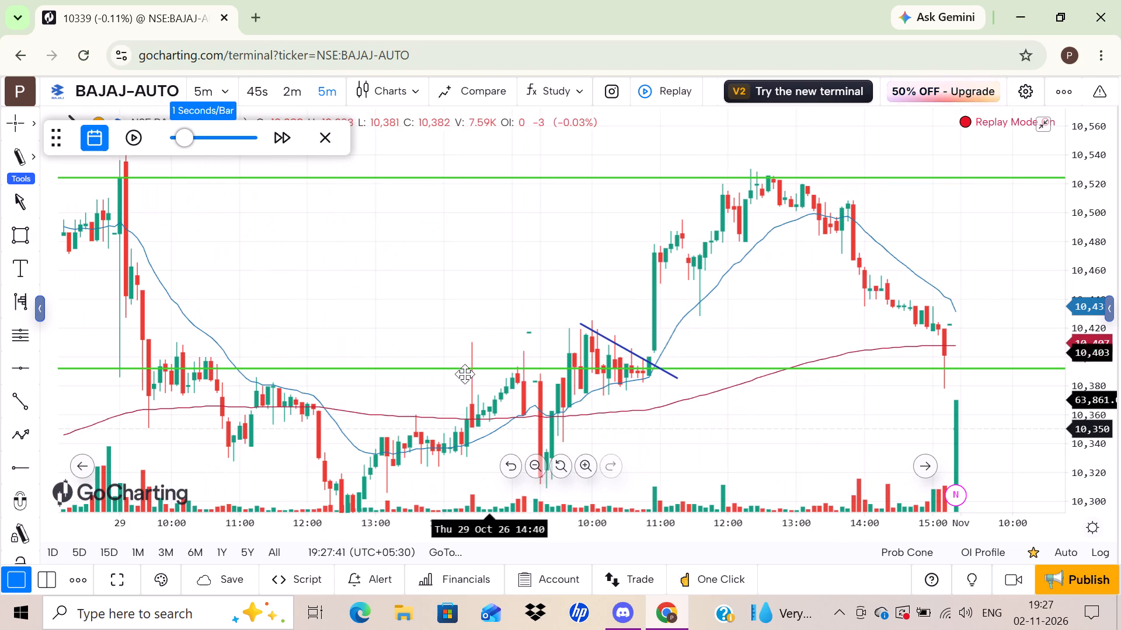
drag(725, 324, 796, 310)
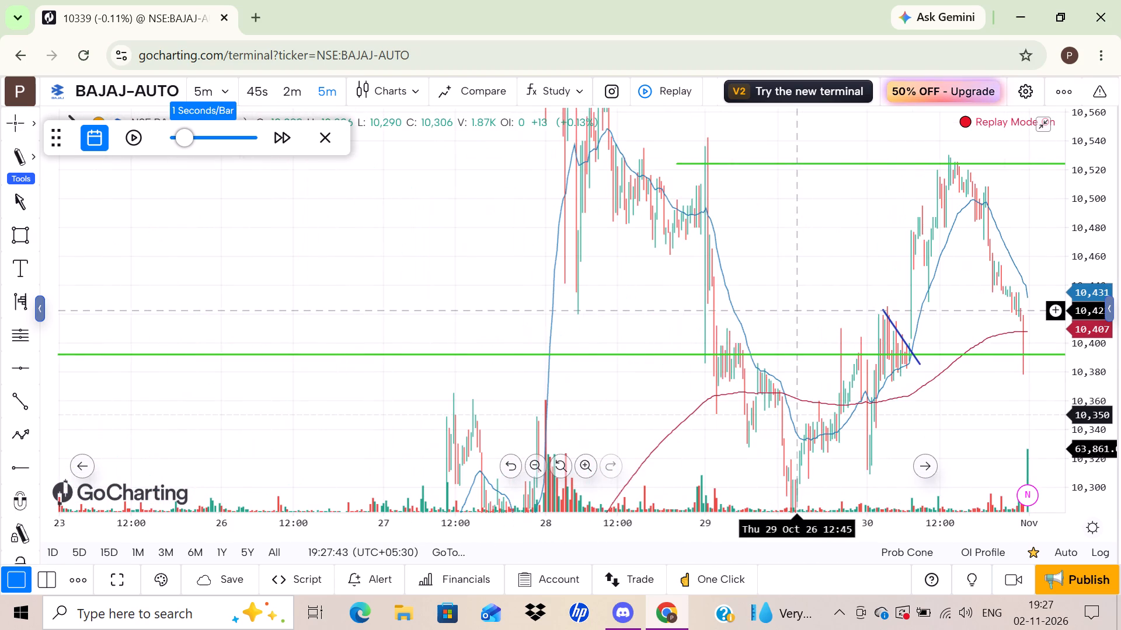
scroll(779, 314, left, 1)
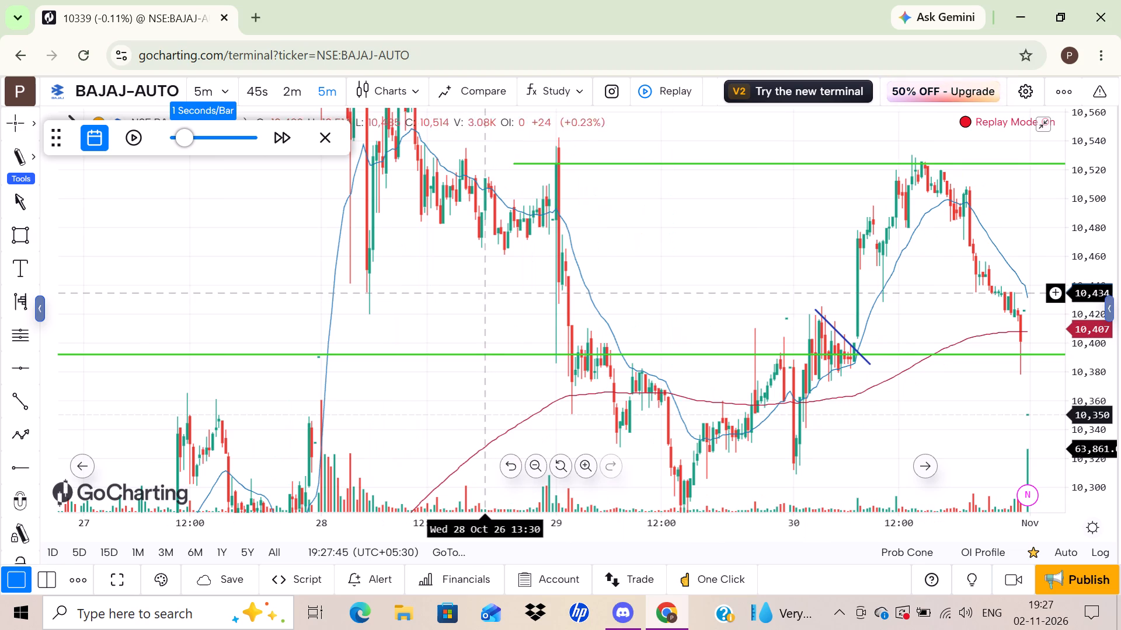
drag(485, 293, 441, 250)
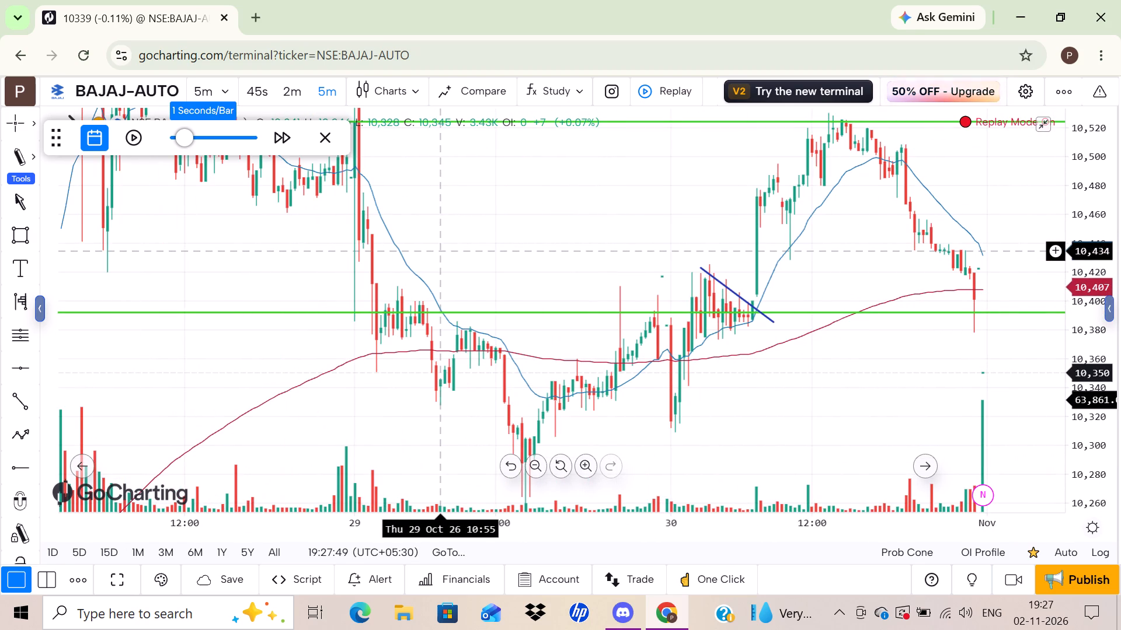
scroll(441, 250, left, 1)
click(441, 250)
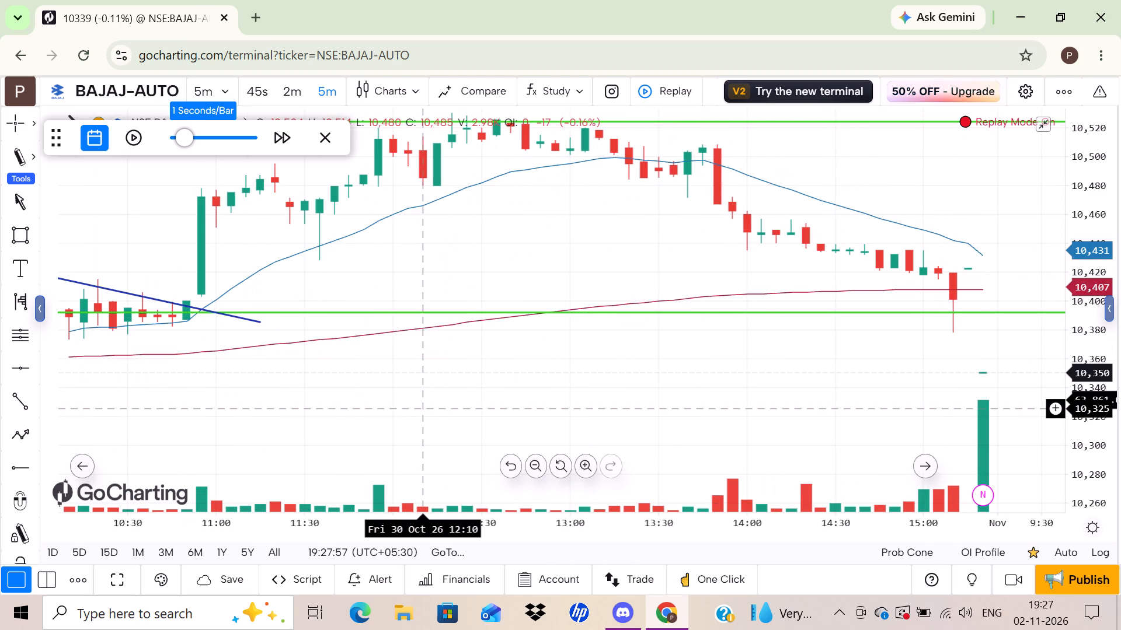
Examine the 5-minute price action from 27 to 30 Oct around the horizontal rays, the trend line and the EMAs.
drag(221, 444, 513, 421)
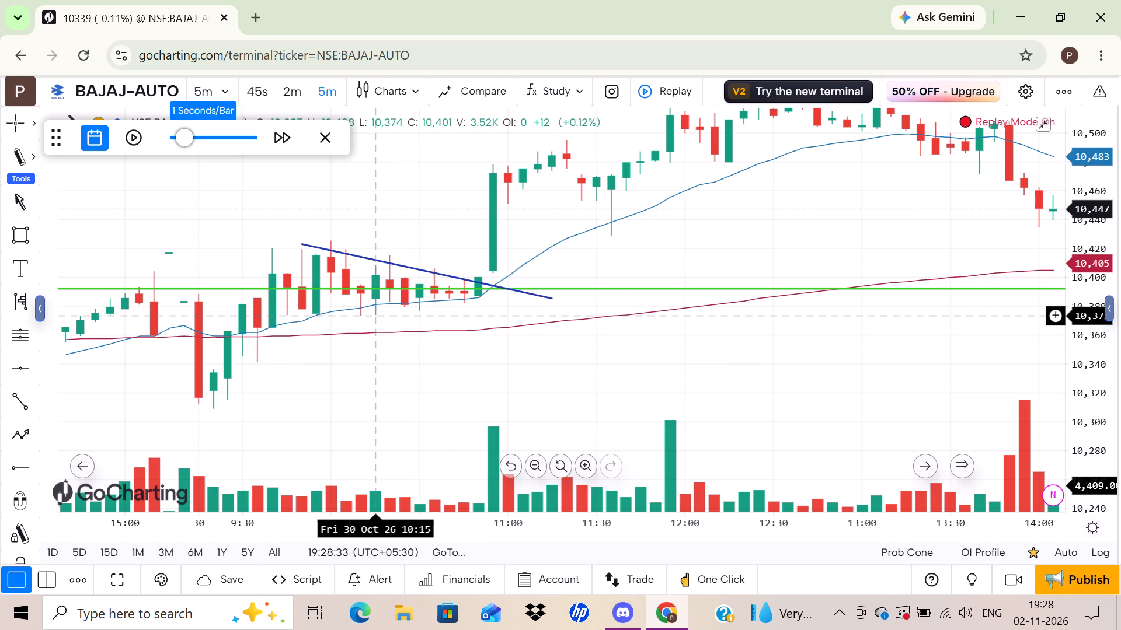
drag(438, 235, 436, 213)
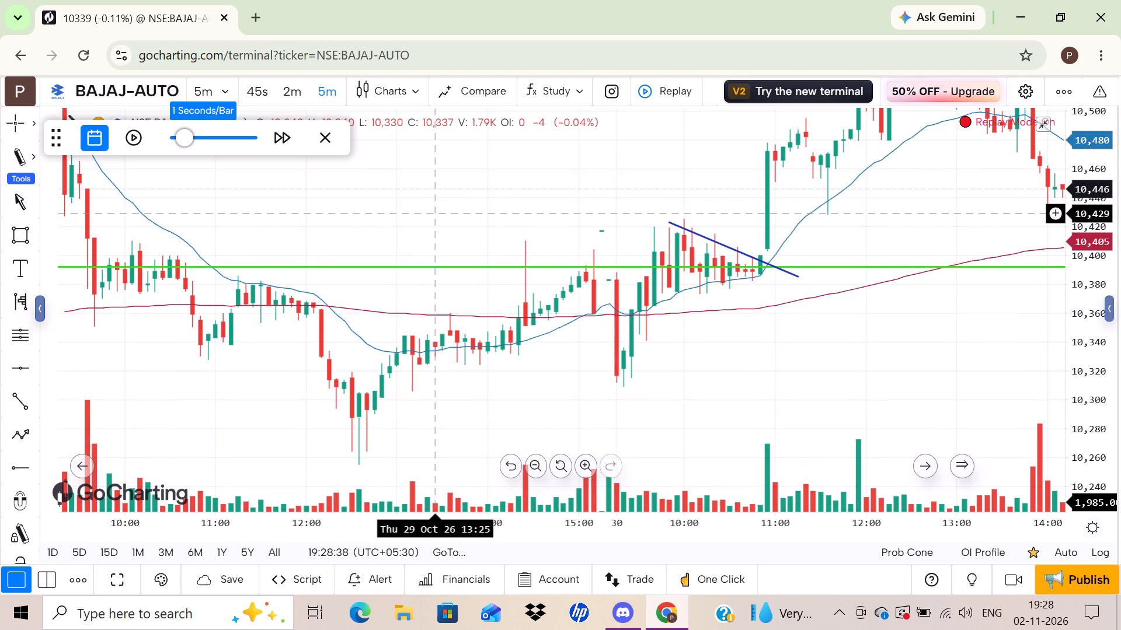
drag(283, 387, 380, 414)
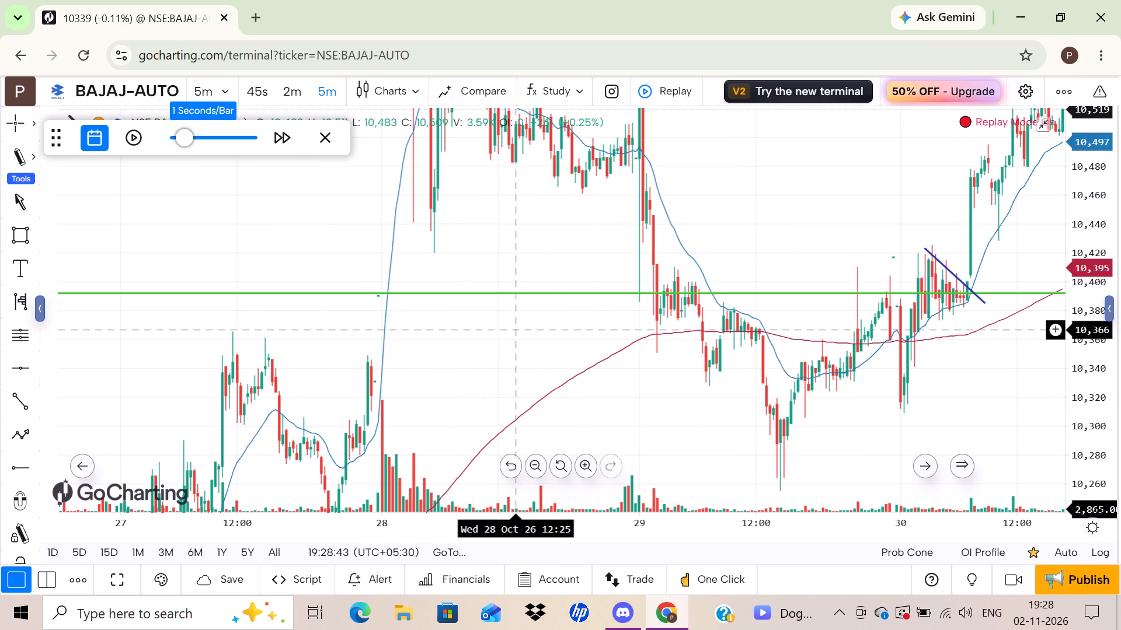
drag(514, 329, 376, 411)
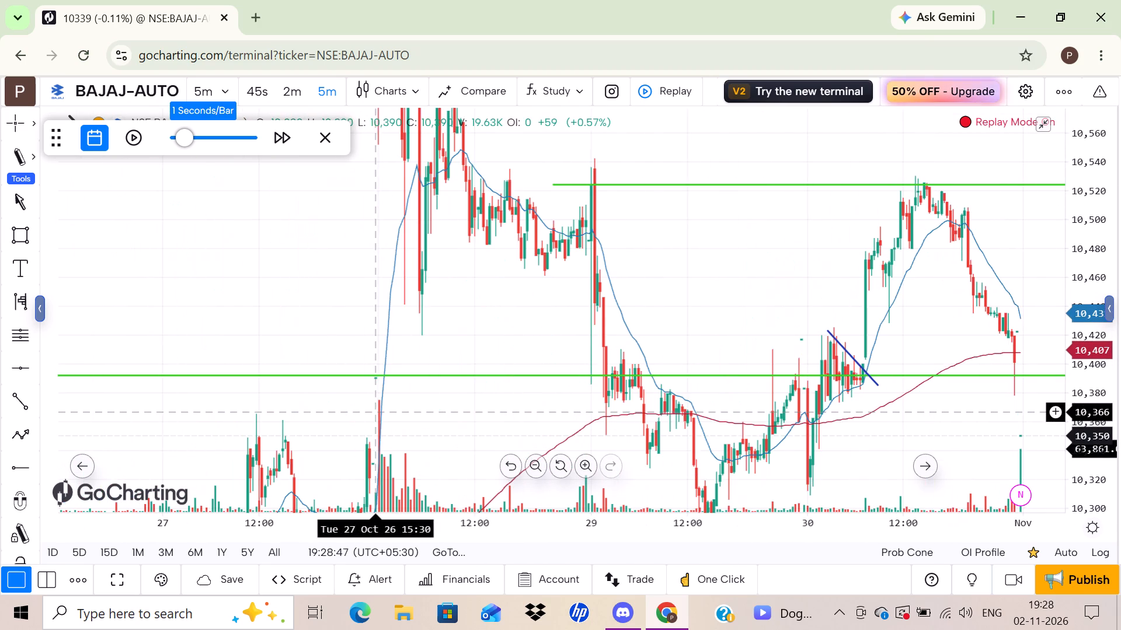
drag(691, 285, 491, 268)
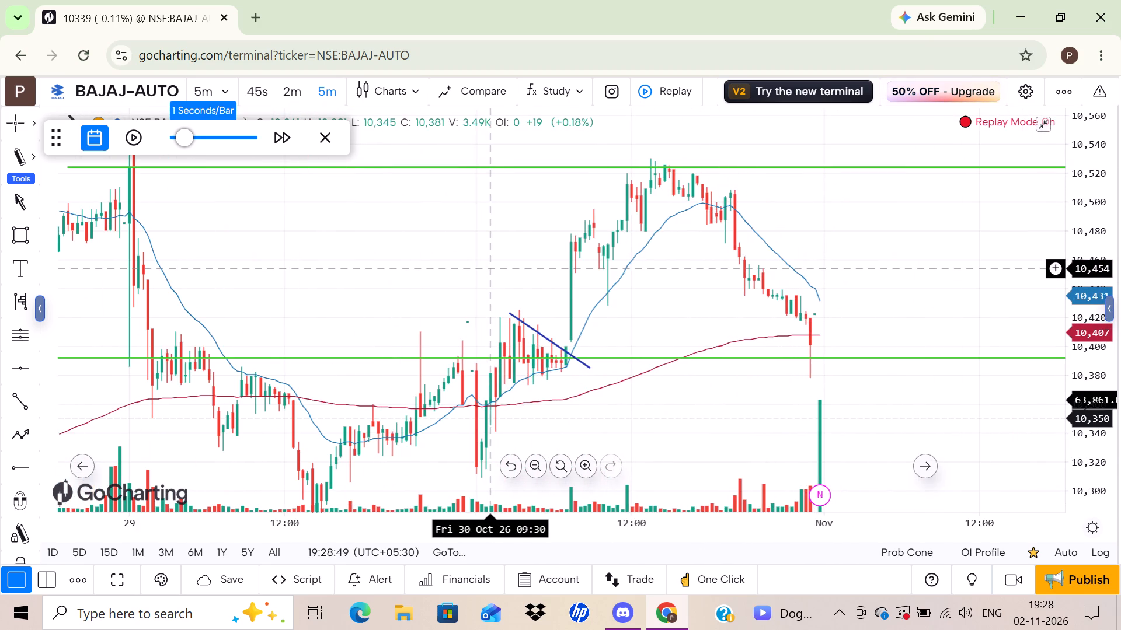
Switch the chart to the 2-minute interval.
click(292, 97)
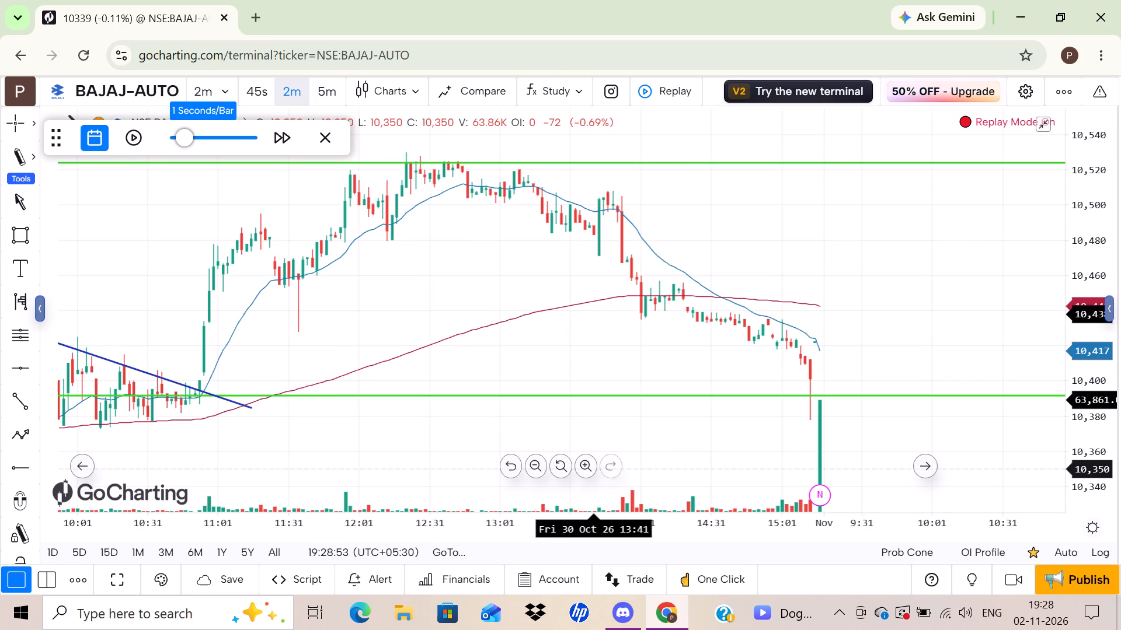
Examine the 2-minute price action from 26 to 30 Oct against the horizontal rays, the trend line and the EMAs.
drag(189, 354, 439, 330)
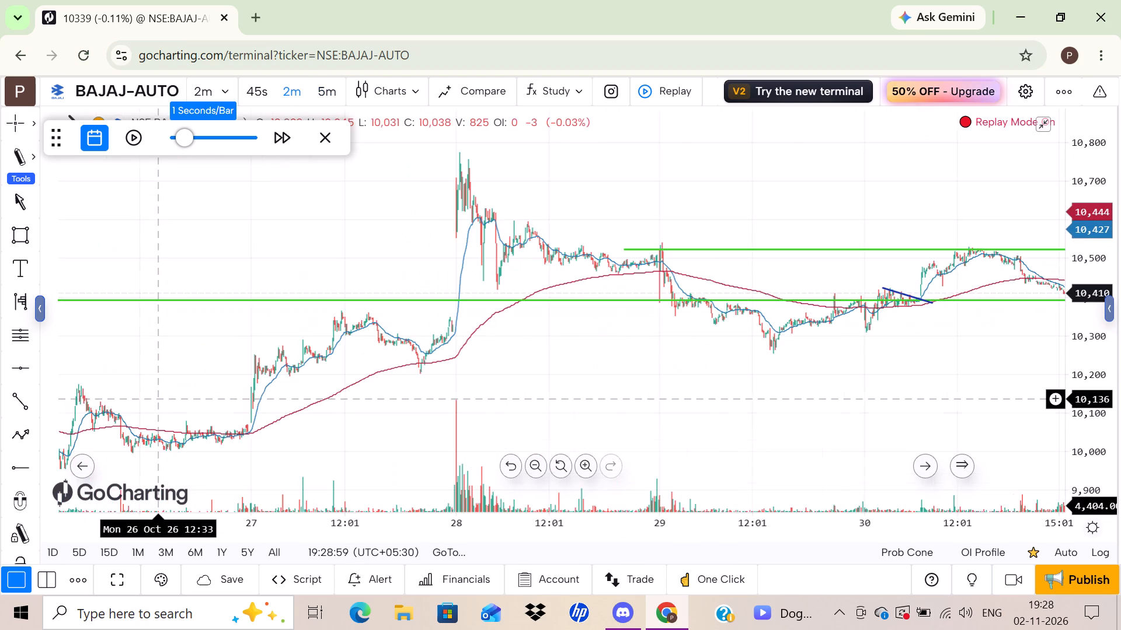
scroll(158, 398, left, 1)
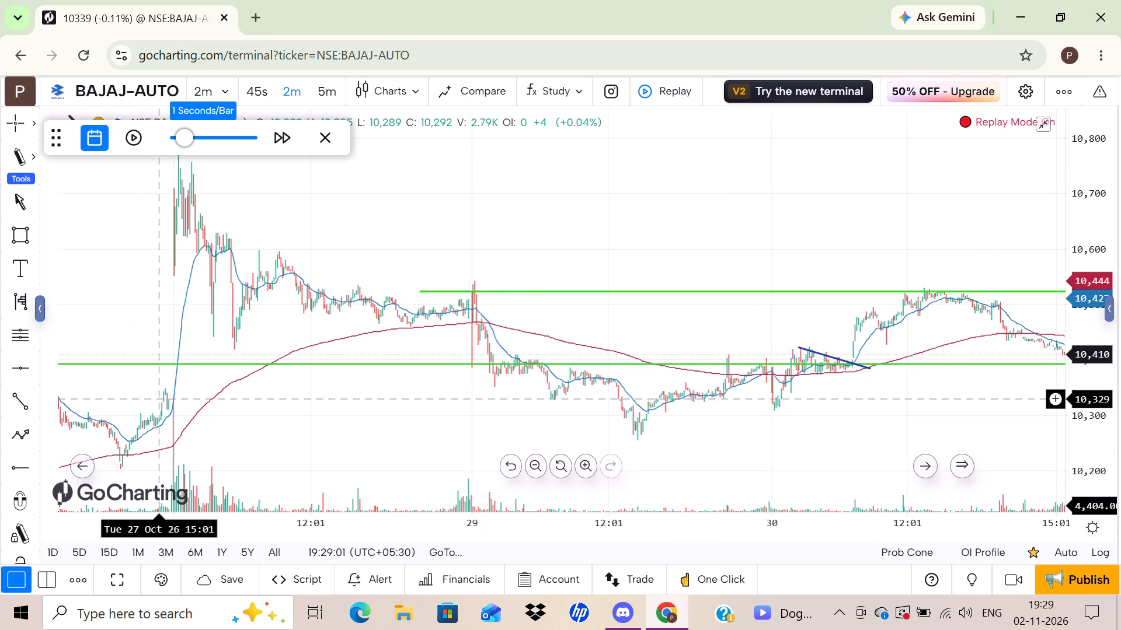
drag(1094, 332, 1092, 264)
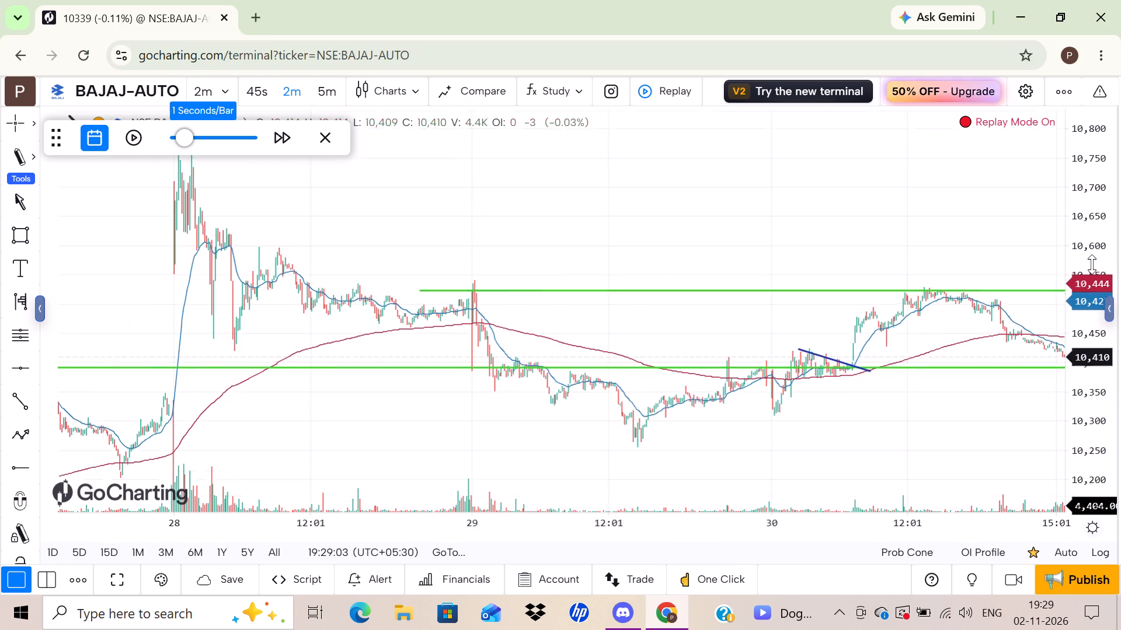
drag(1092, 264, 1054, 191)
drag(699, 222, 683, 192)
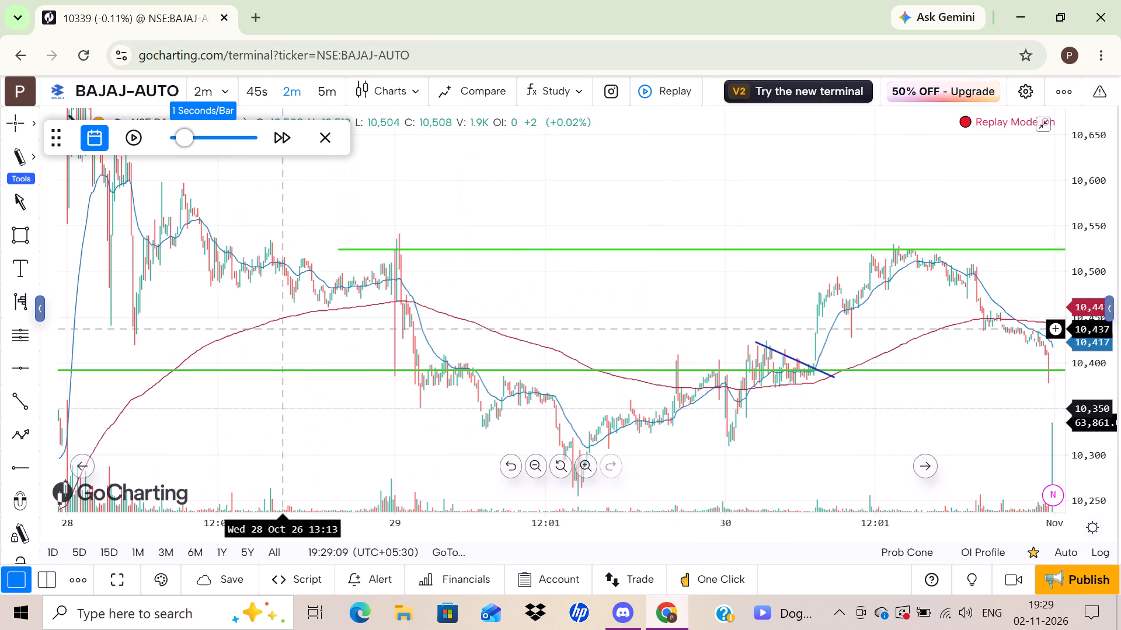
drag(271, 444, 479, 417)
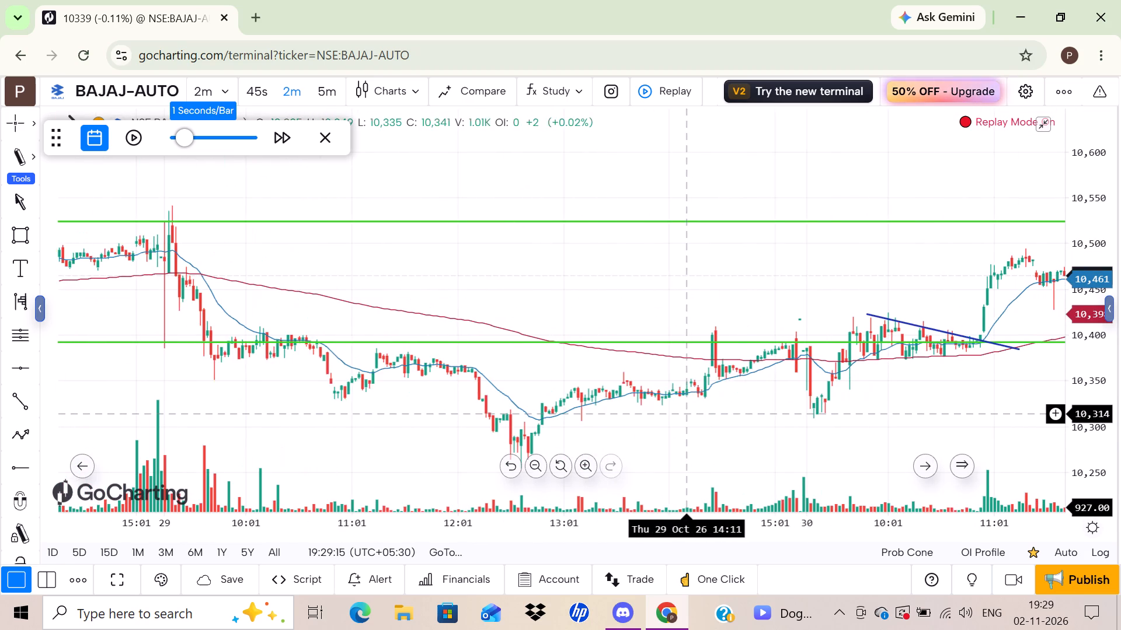
scroll(688, 414, left, 2)
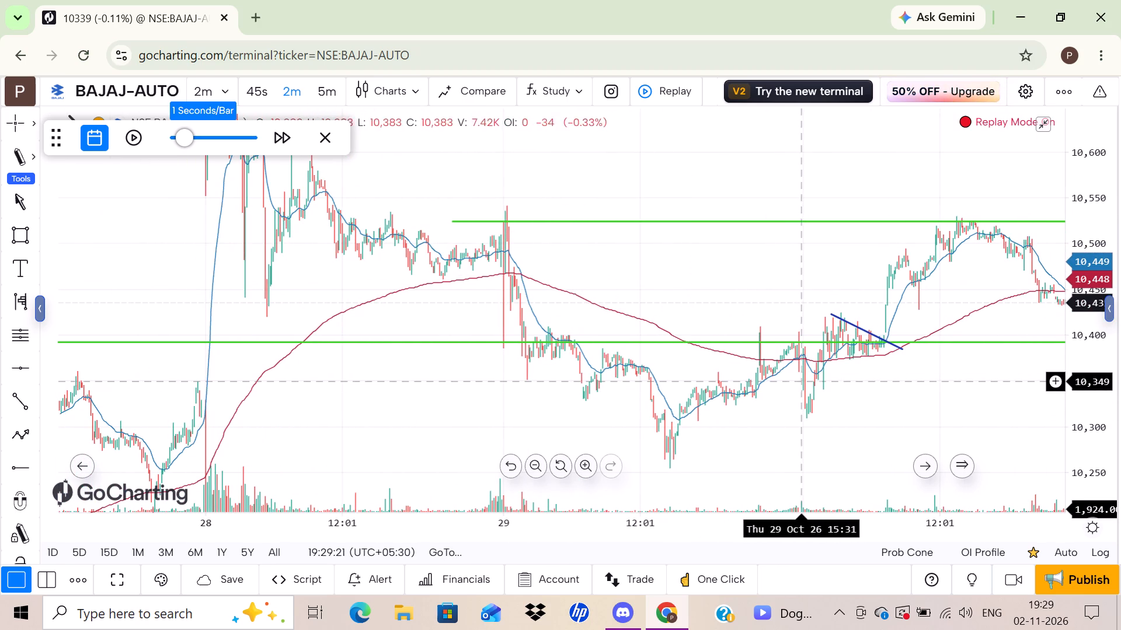
scroll(809, 395, left, 1)
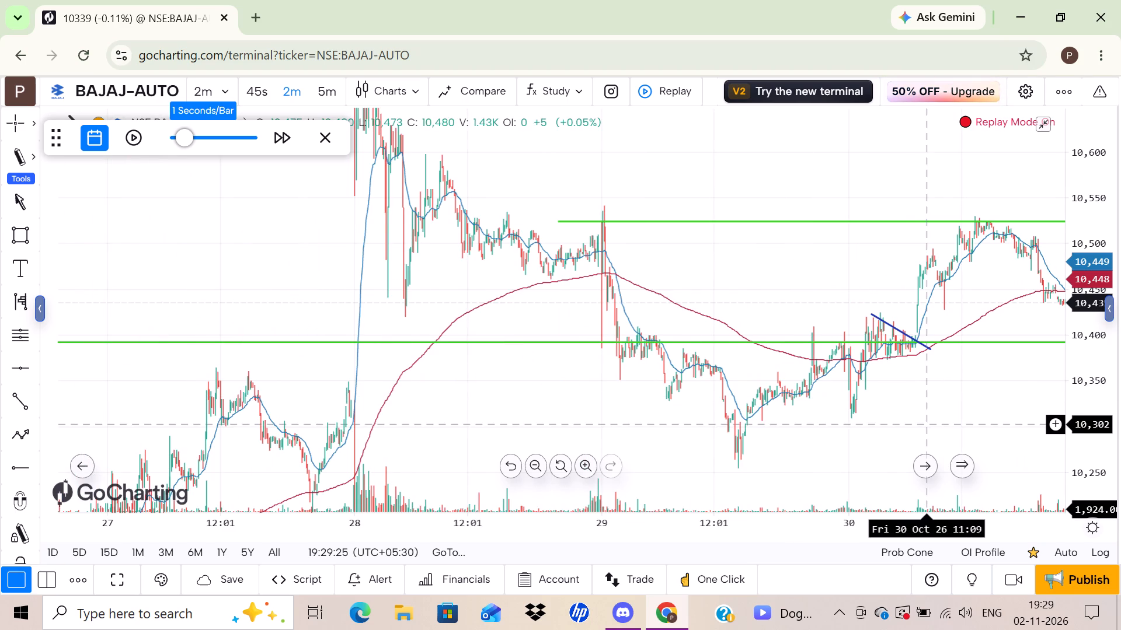
click(921, 418)
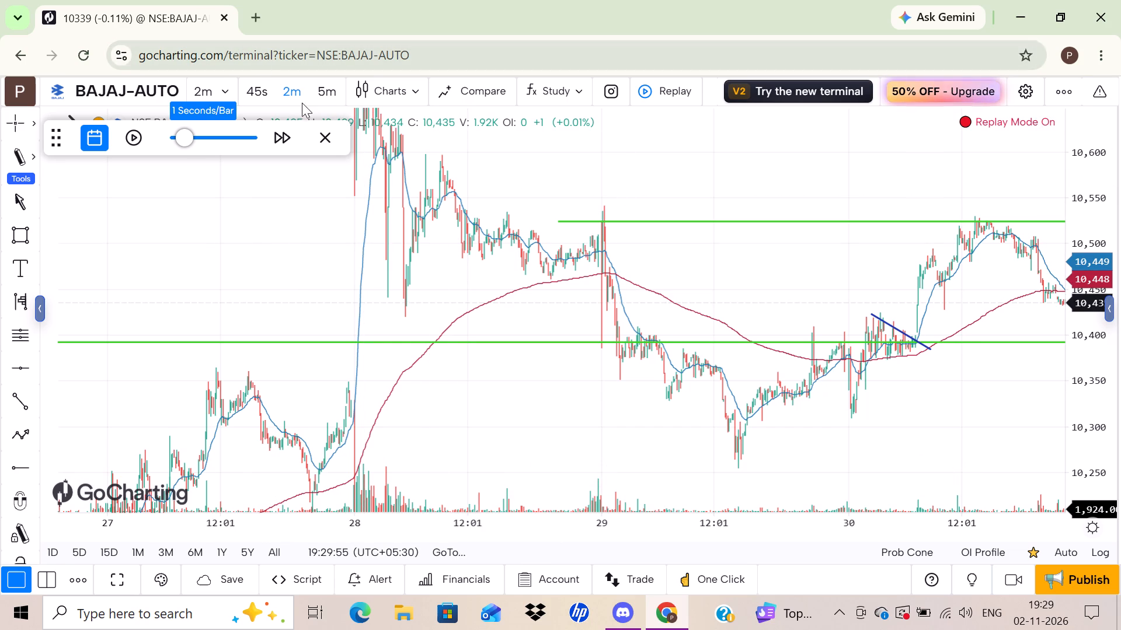
Change the chart's symbol to GRASIM (Grasim Industries Ltd) on NSE.
click(89, 94)
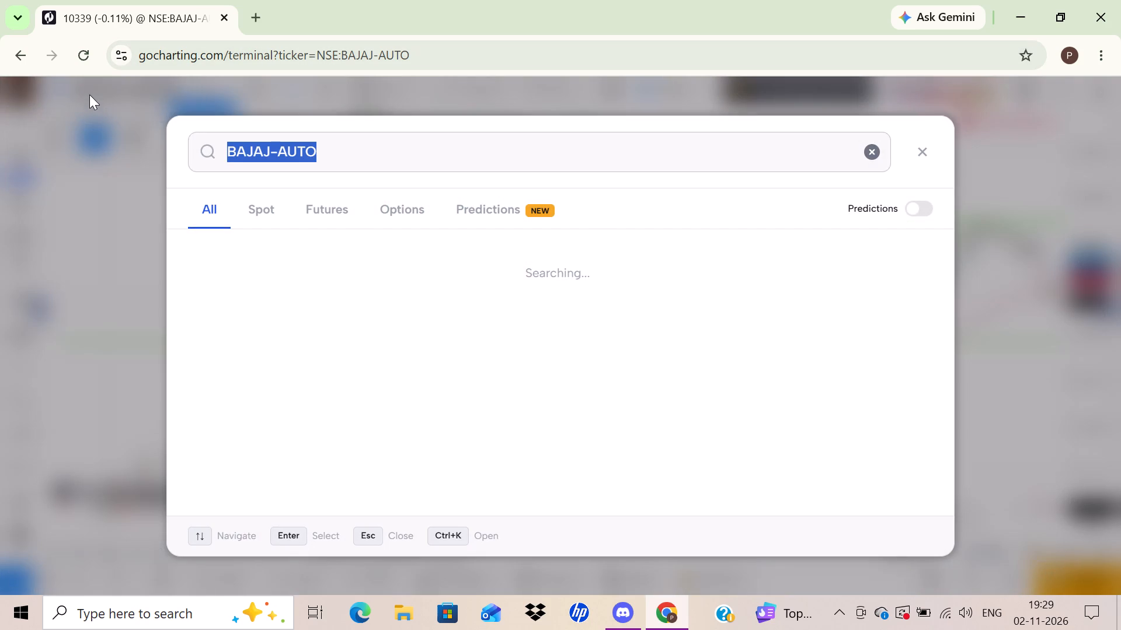
key(BackSpace)
key(BackSpace)
key(BackSpace)
key(BackSpace)
key(BackSpace)
key(BackSpace)
key(BackSpace)
key(BackSpace)
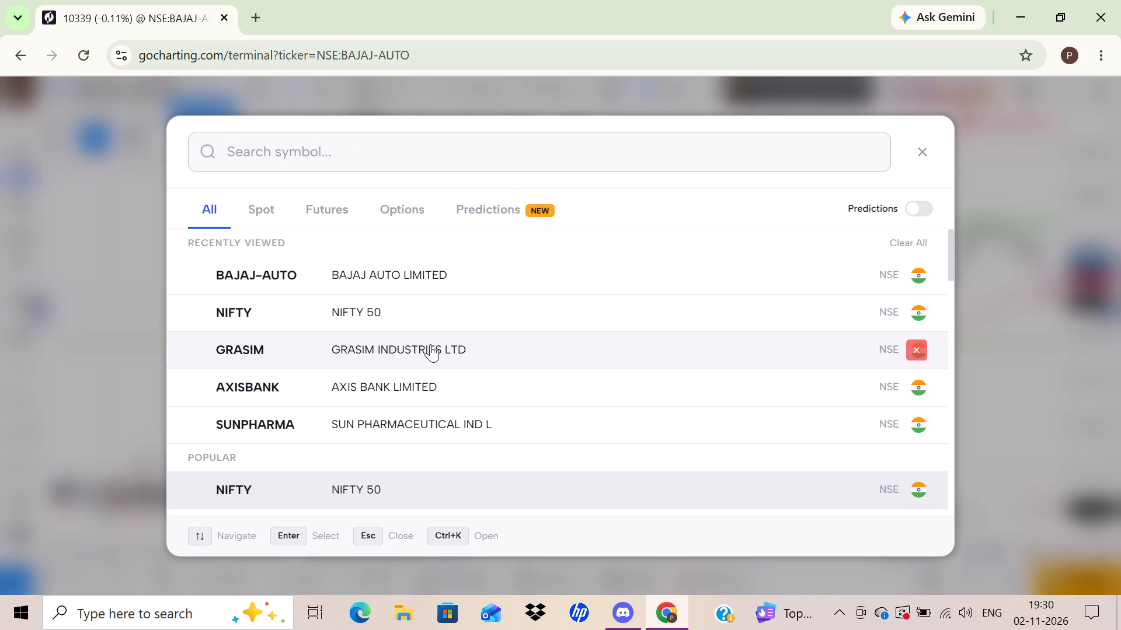
click(430, 346)
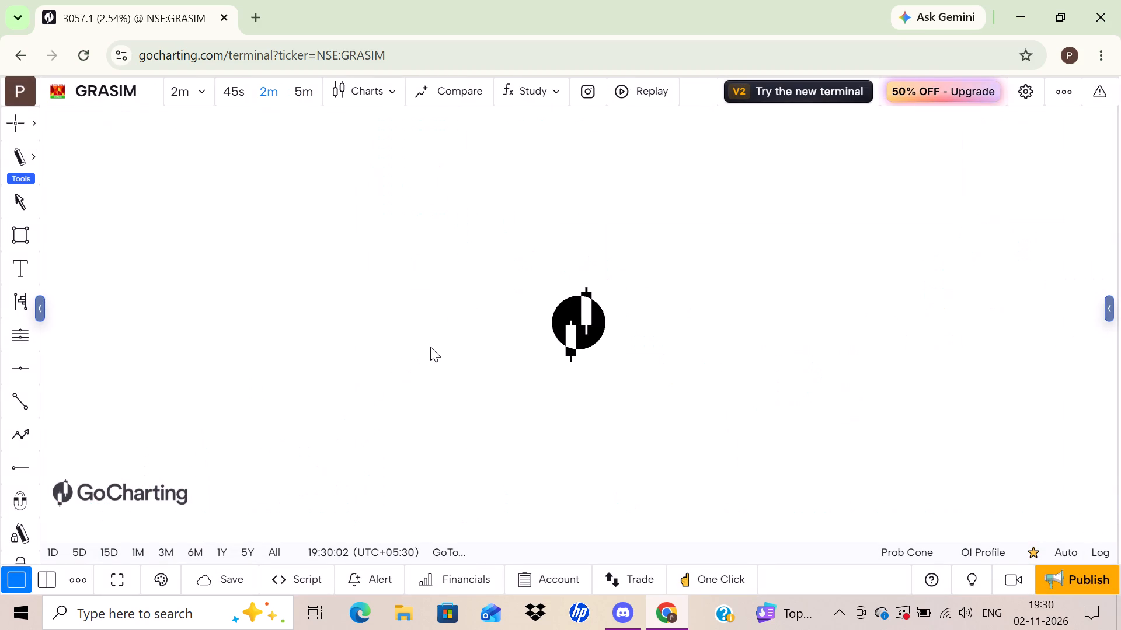
Switch the GRASIM chart to the Daily interval.
click(176, 90)
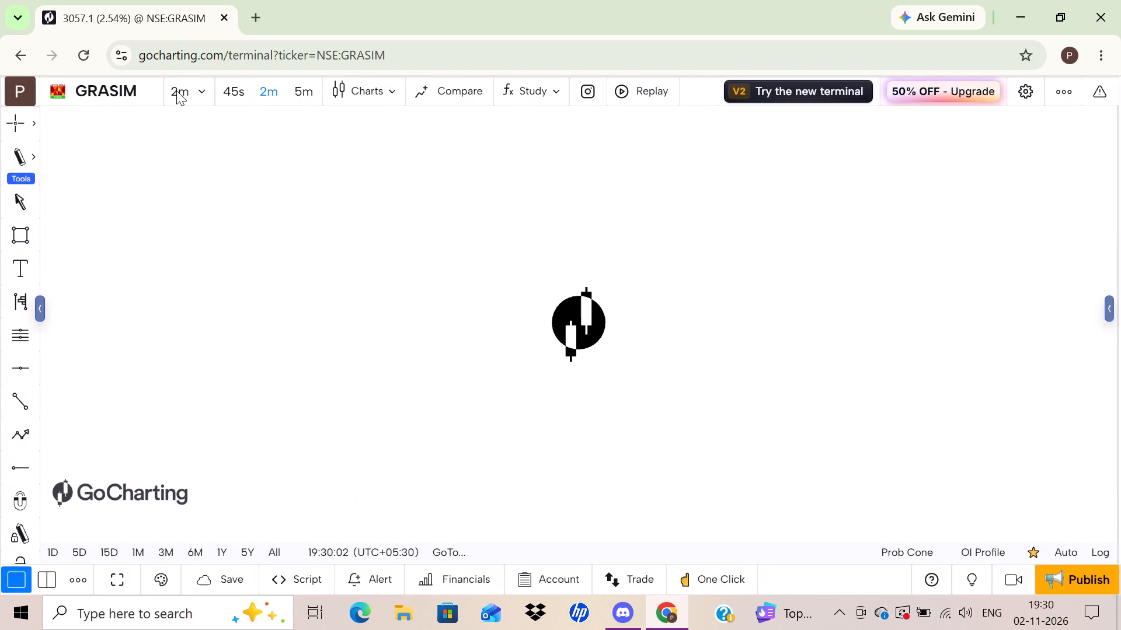
scroll(97, 437, down, 2)
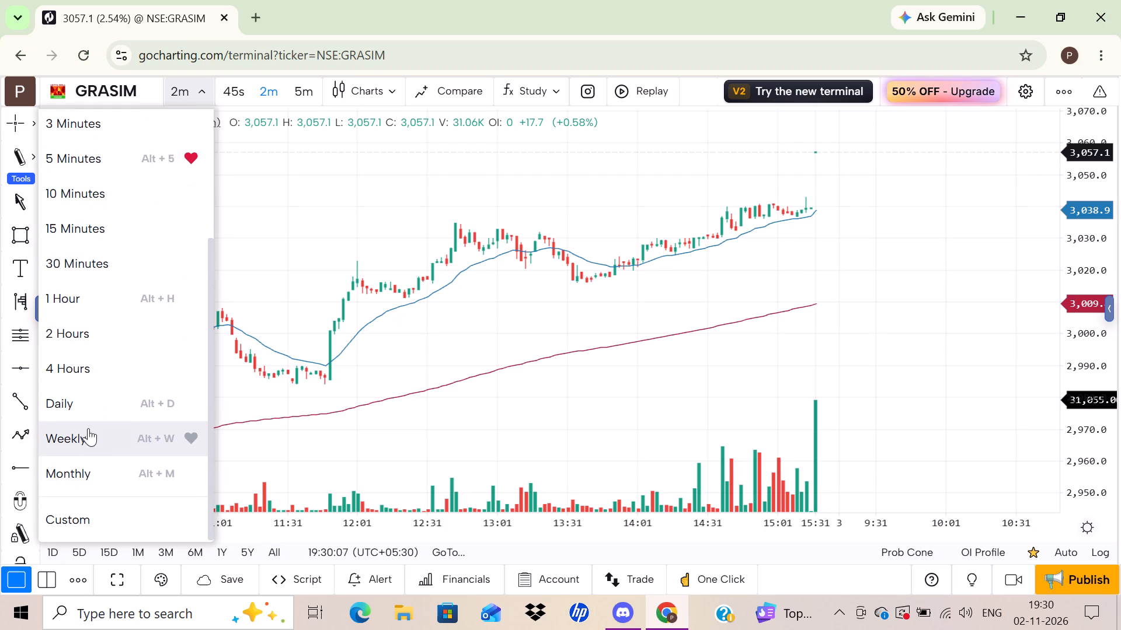
click(72, 395)
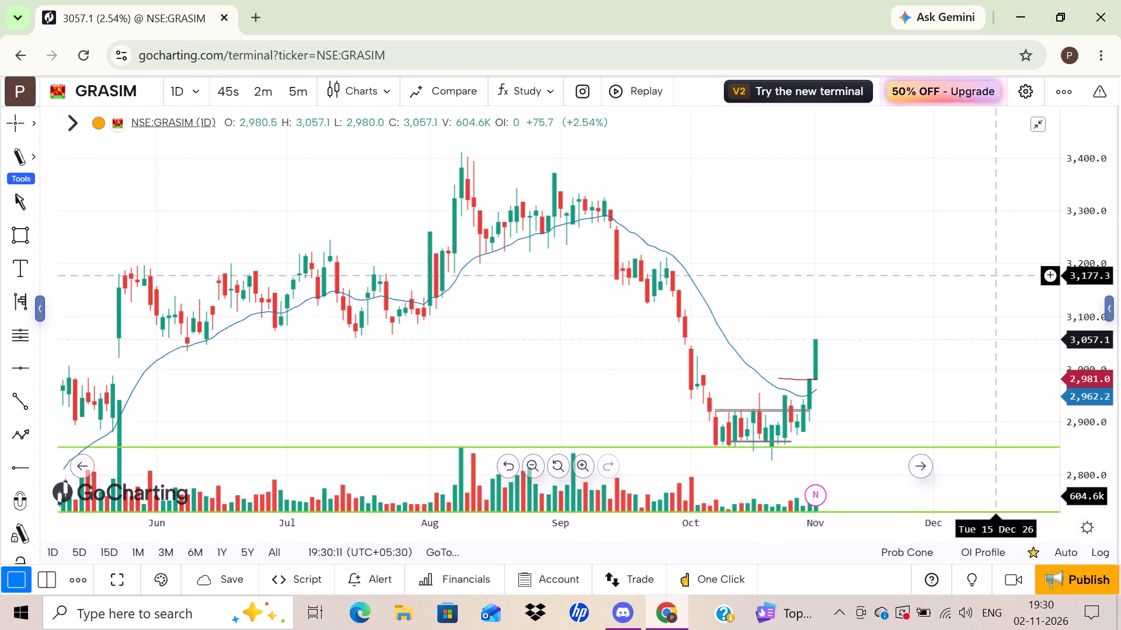
Start Bar Replay on the daily GRASIM chart from the latest November candle.
drag(1074, 338, 1082, 439)
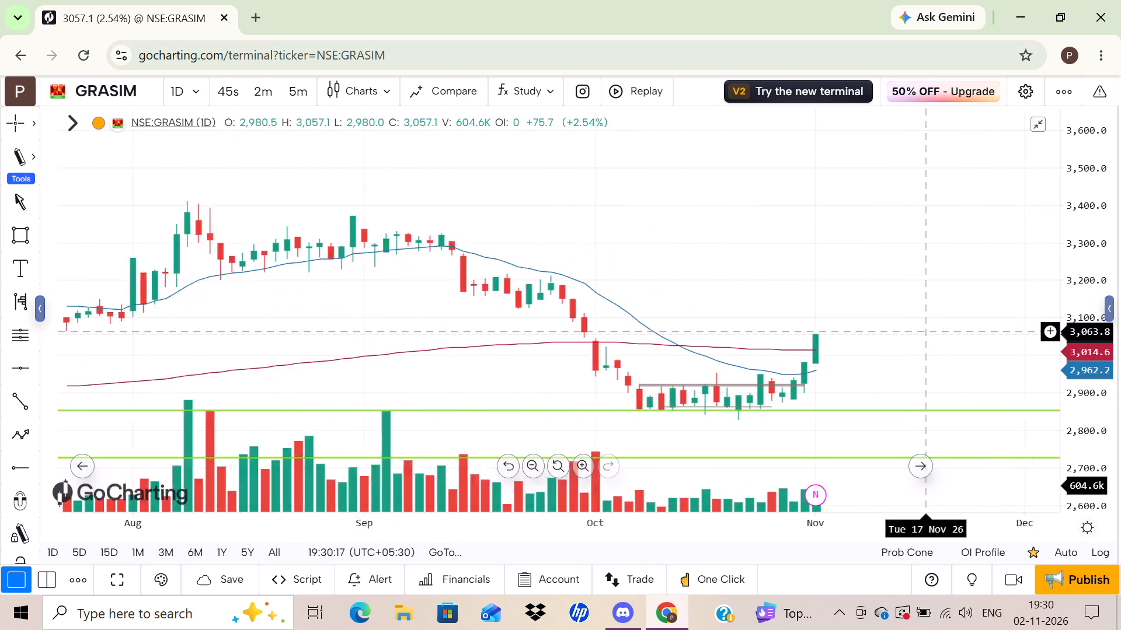
drag(1100, 407, 1086, 258)
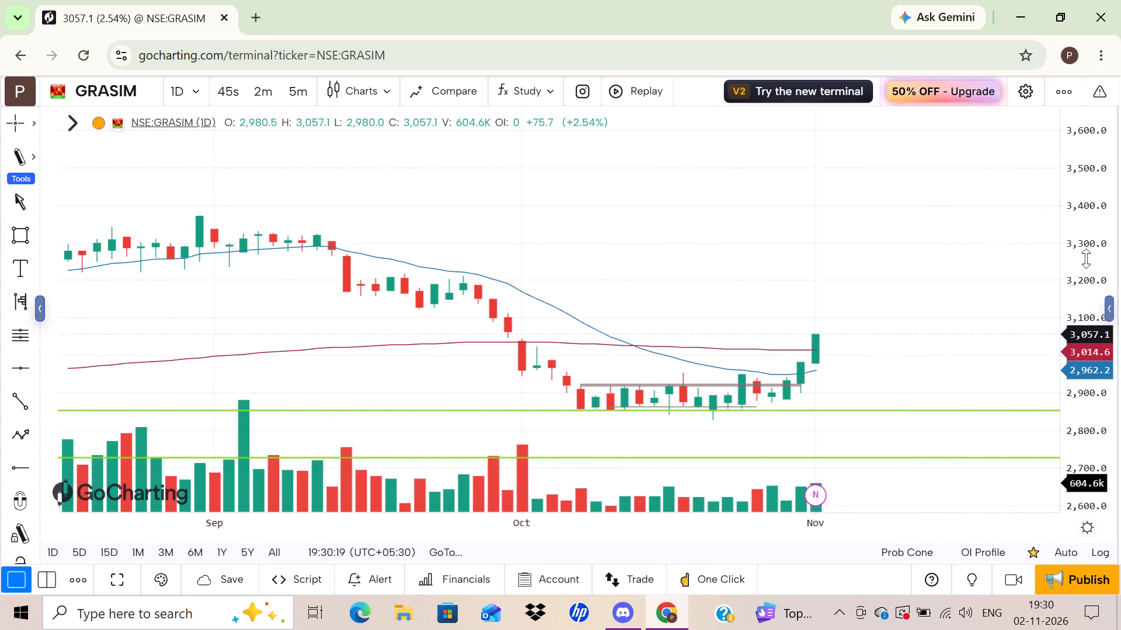
drag(1086, 258, 1084, 218)
drag(939, 253, 934, 102)
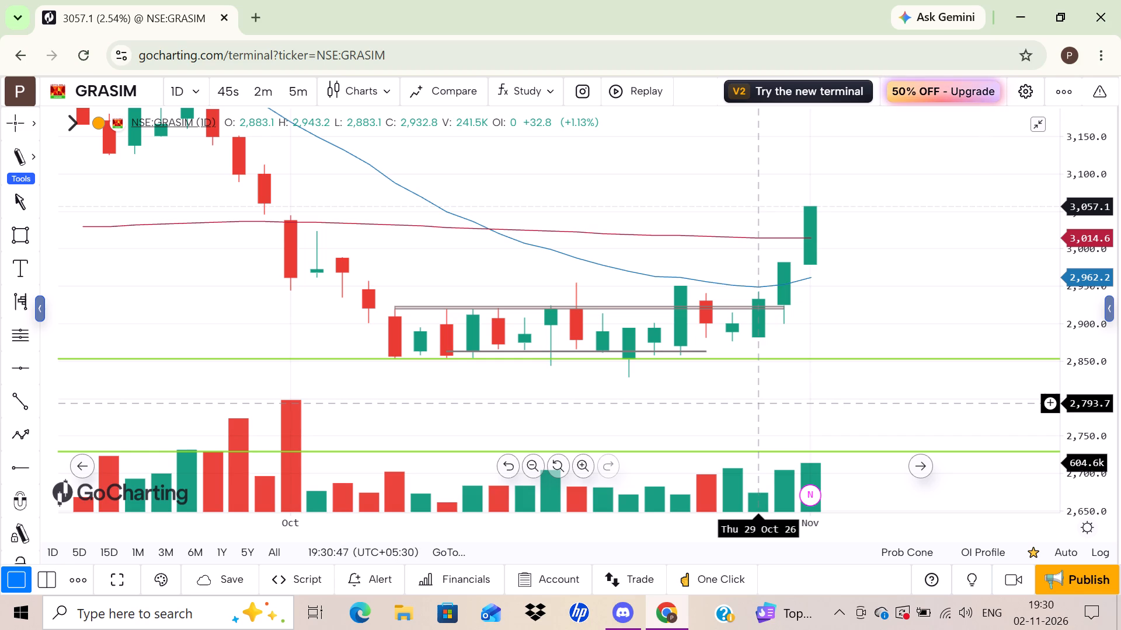
click(640, 90)
double_click(810, 234)
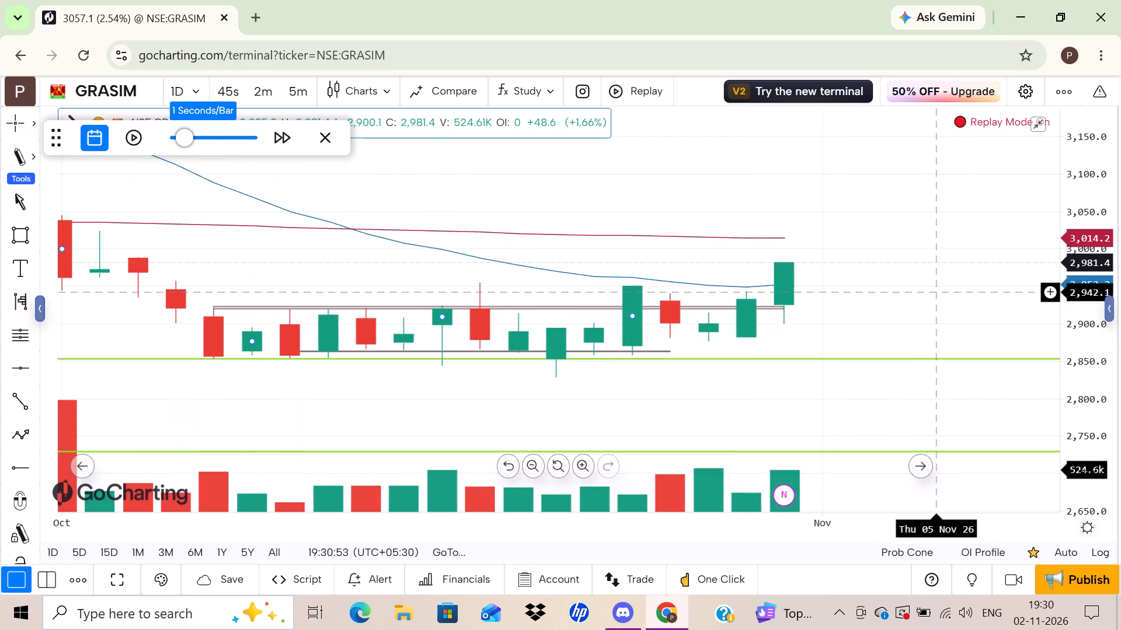
Switch the replay chart to the 5-minute interval.
click(301, 96)
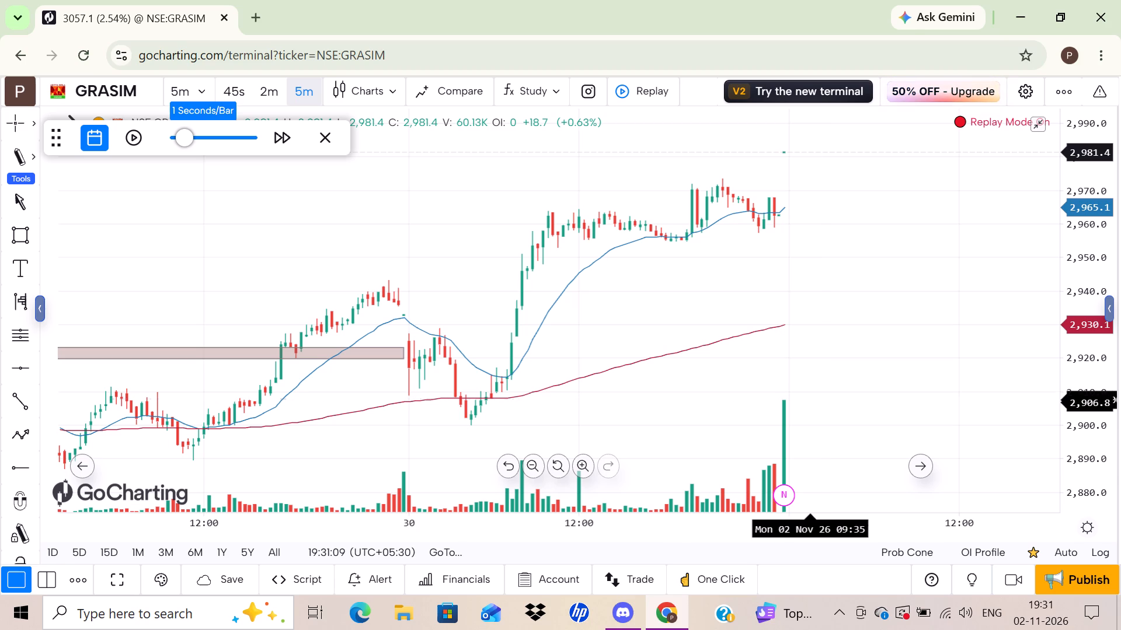
Extend the thin rectangle zone at about 2,920 to 2,923 forward to 30 Oct 15:10.
drag(413, 457, 541, 421)
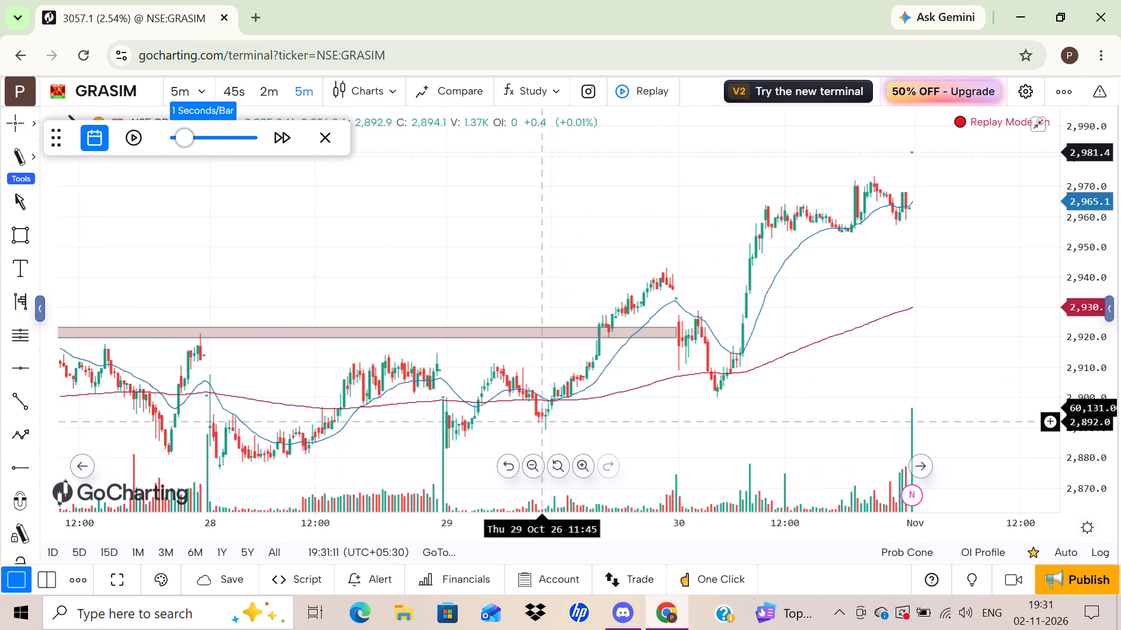
drag(737, 339, 907, 328)
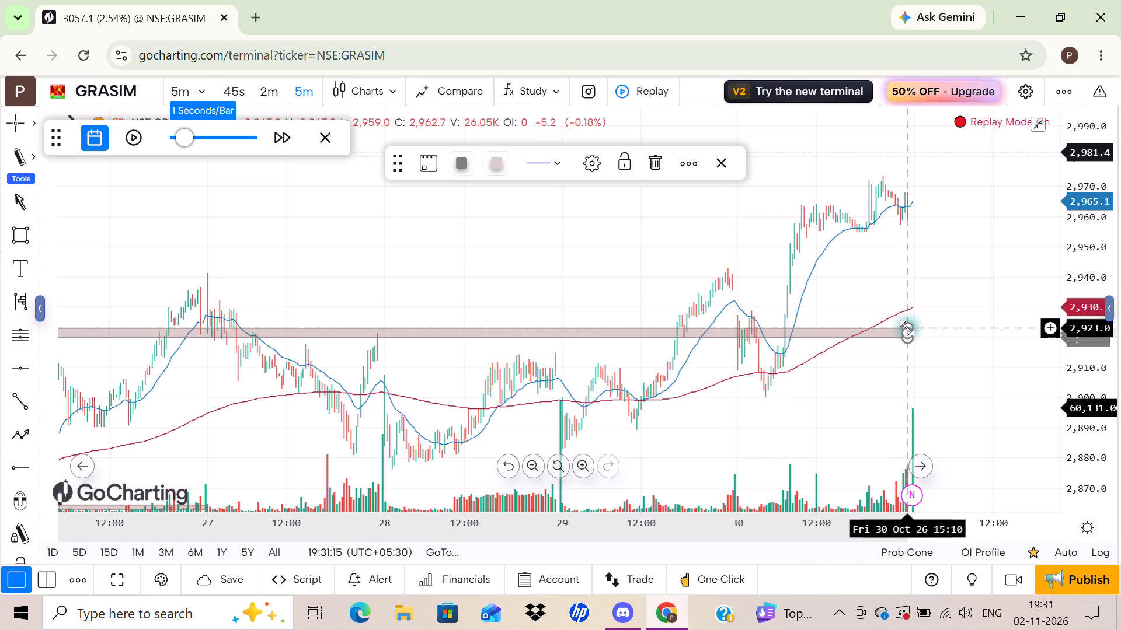
click(907, 328)
click(934, 388)
Draw a rectangle zone from about 2,952 at 19 Oct 10:25 to about 2,940 at 2 Nov 13:25.
scroll(923, 398, left, 1)
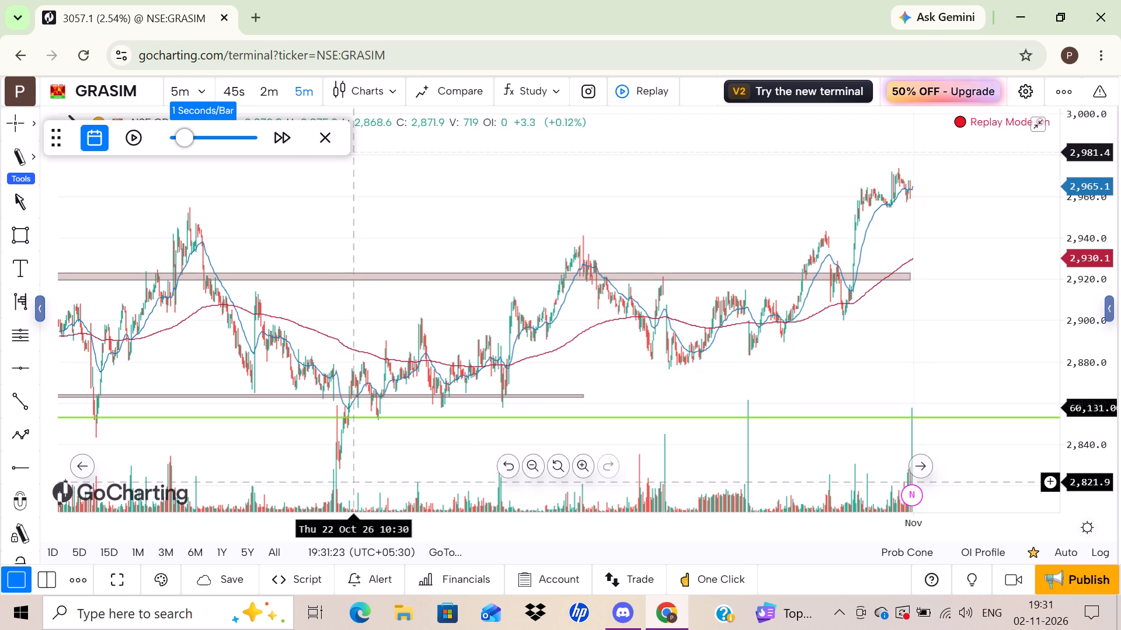
click(21, 238)
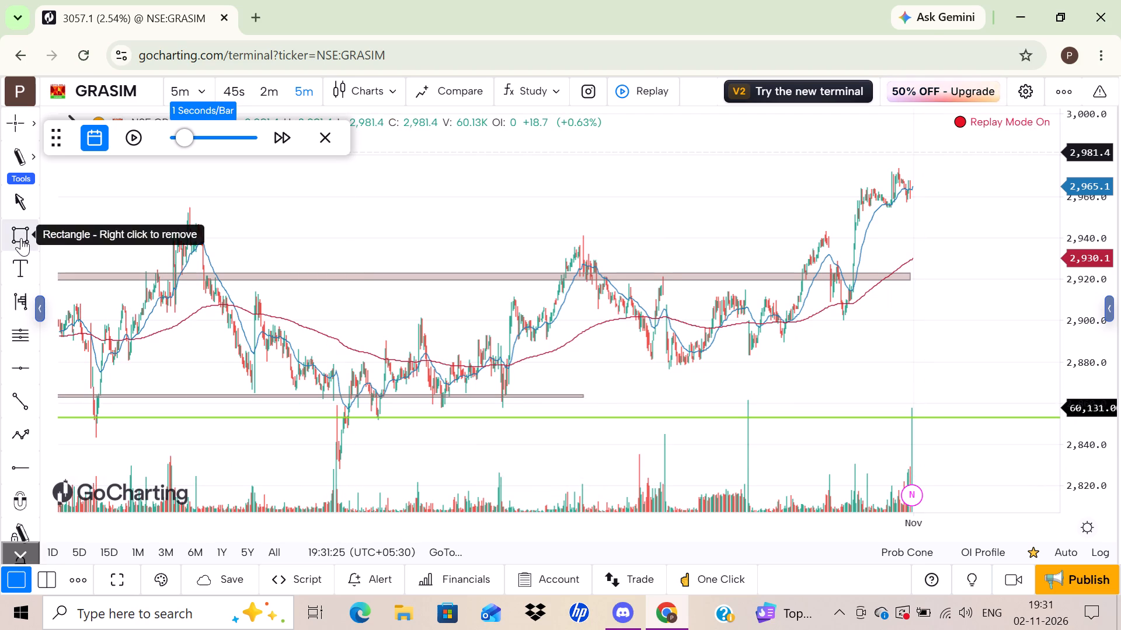
click(187, 212)
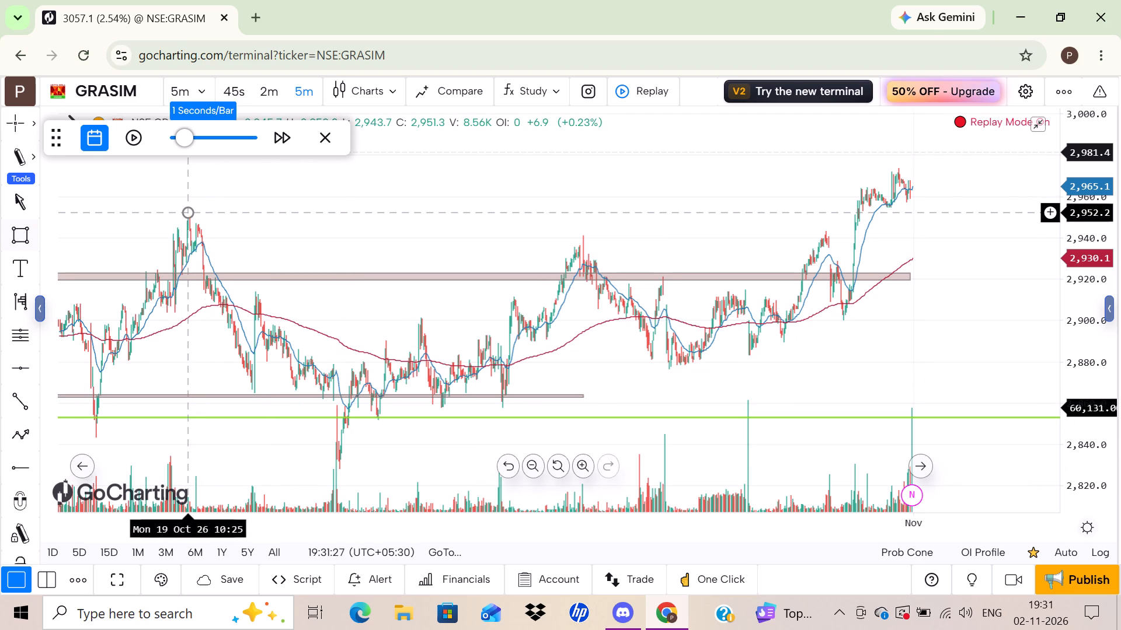
click(969, 237)
Move the upper green horizontal line up to about 2,867.
drag(1056, 415, 960, 387)
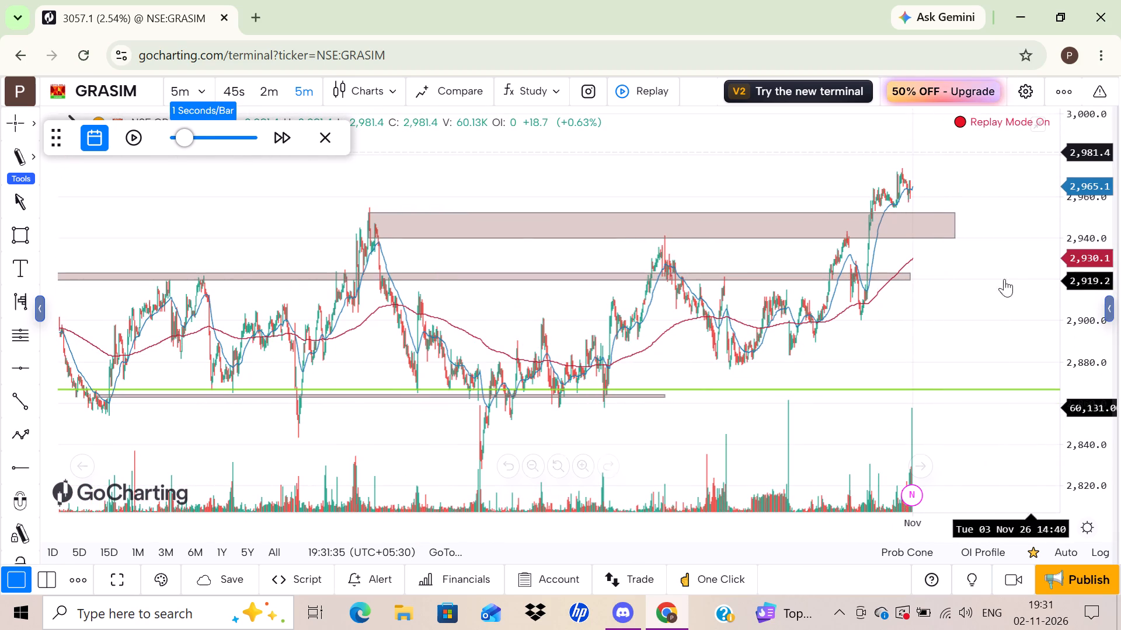
Switch the replay chart to the 2-minute interval and examine the 27 to 30 Oct price action around the marked zones and EMAs.
drag(1067, 319, 1065, 239)
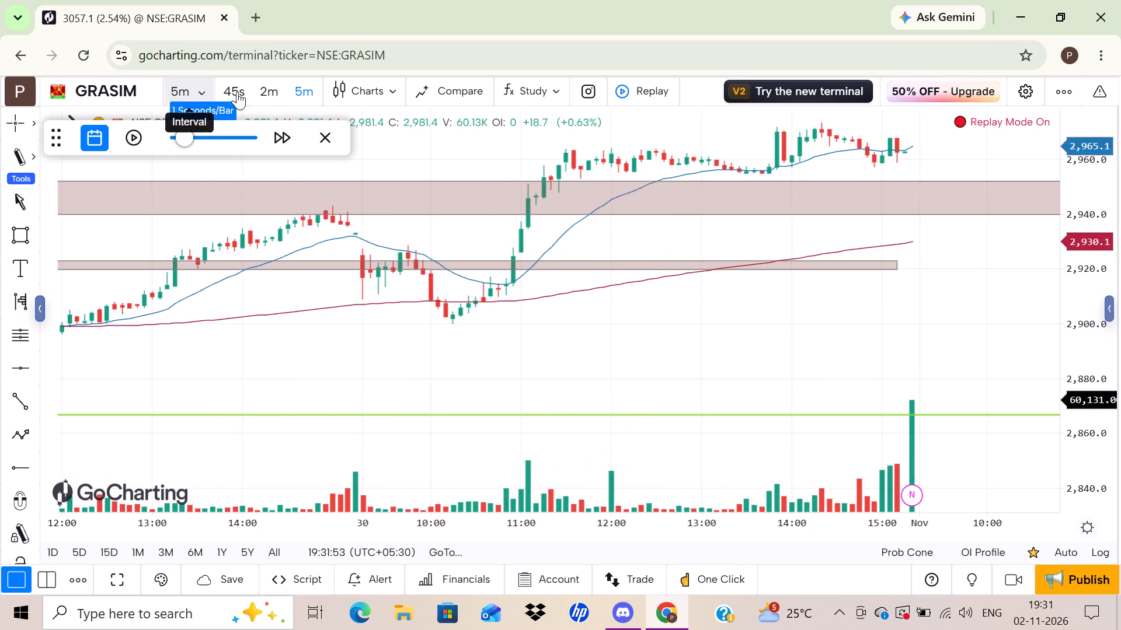
click(271, 92)
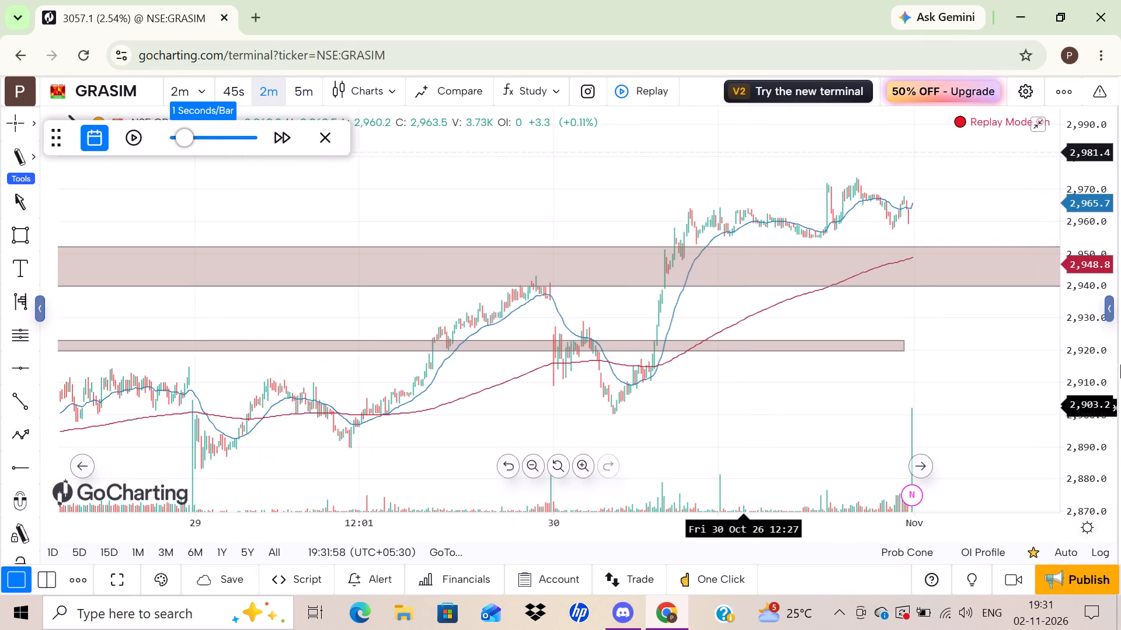
drag(1087, 370, 1064, 247)
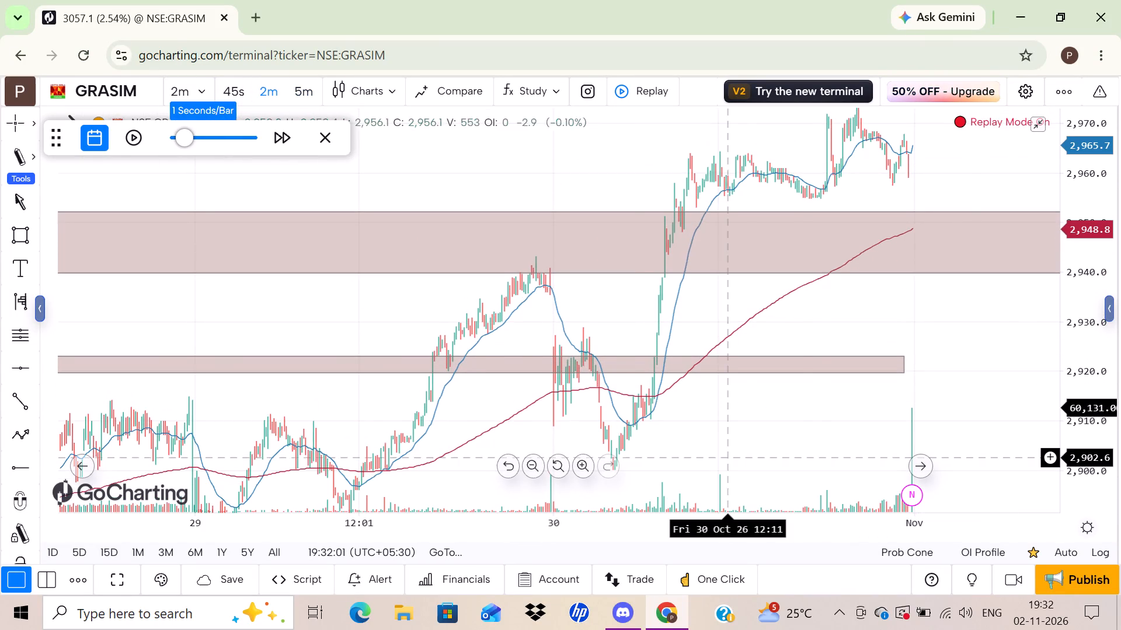
drag(607, 429, 742, 351)
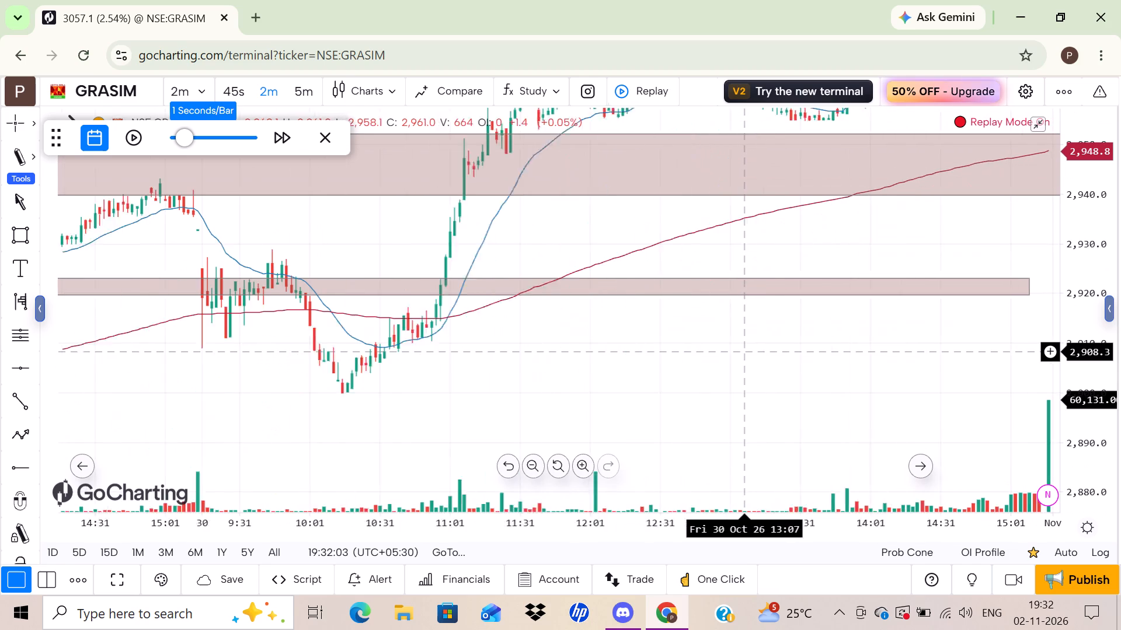
drag(1077, 323, 1076, 258)
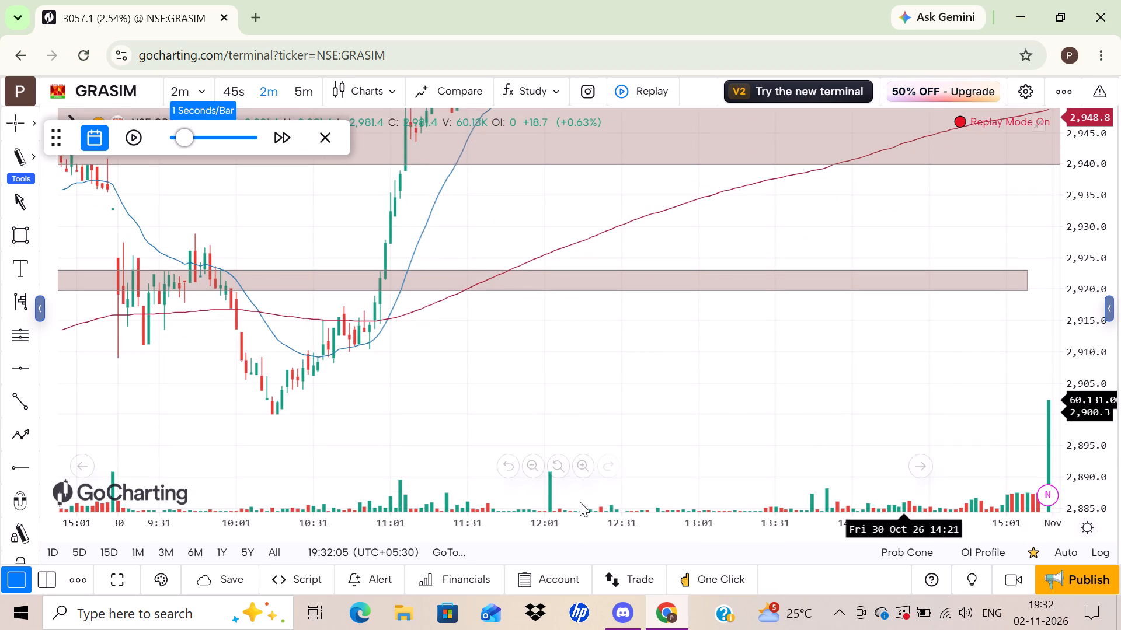
drag(417, 414, 694, 368)
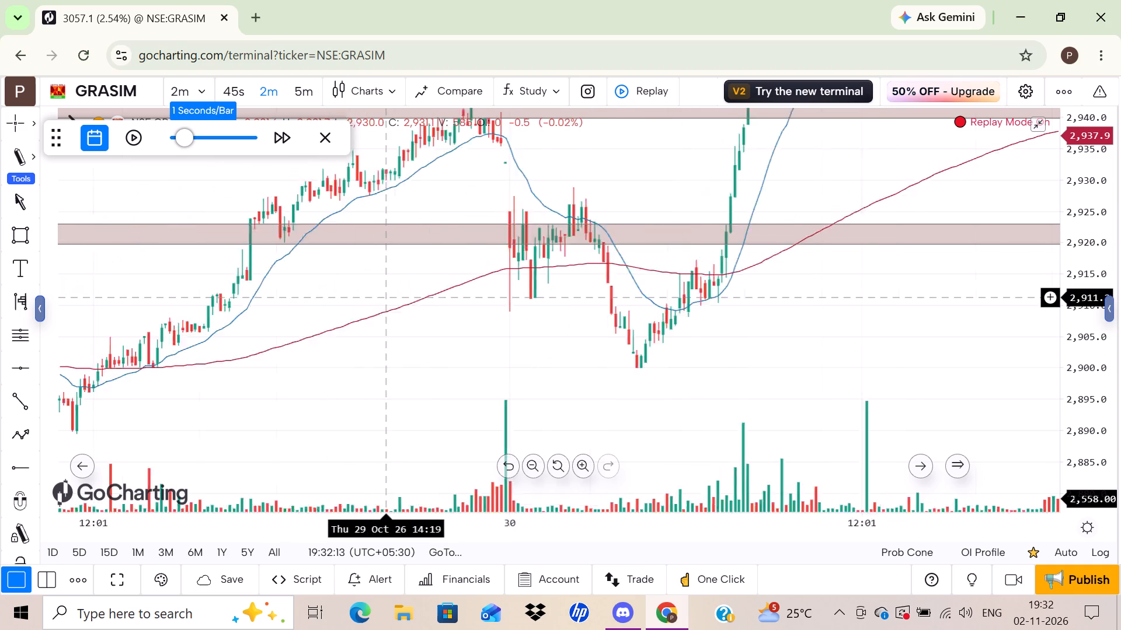
drag(640, 374, 580, 416)
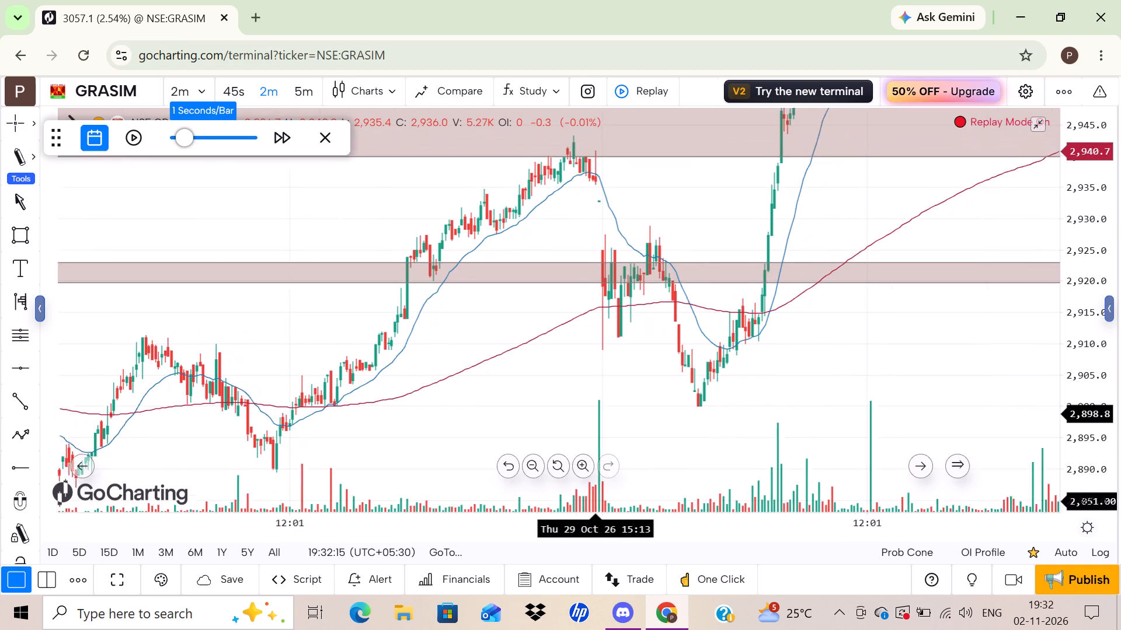
drag(580, 416, 575, 416)
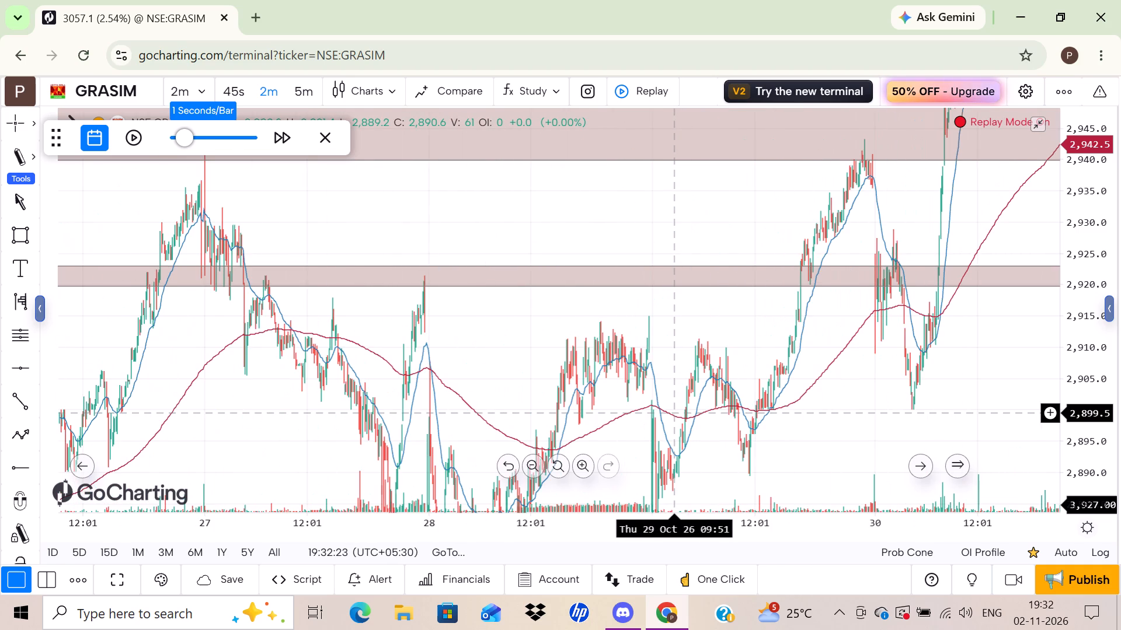
Switch the replay chart to the 1-hour interval.
click(190, 83)
scroll(135, 358, down, 3)
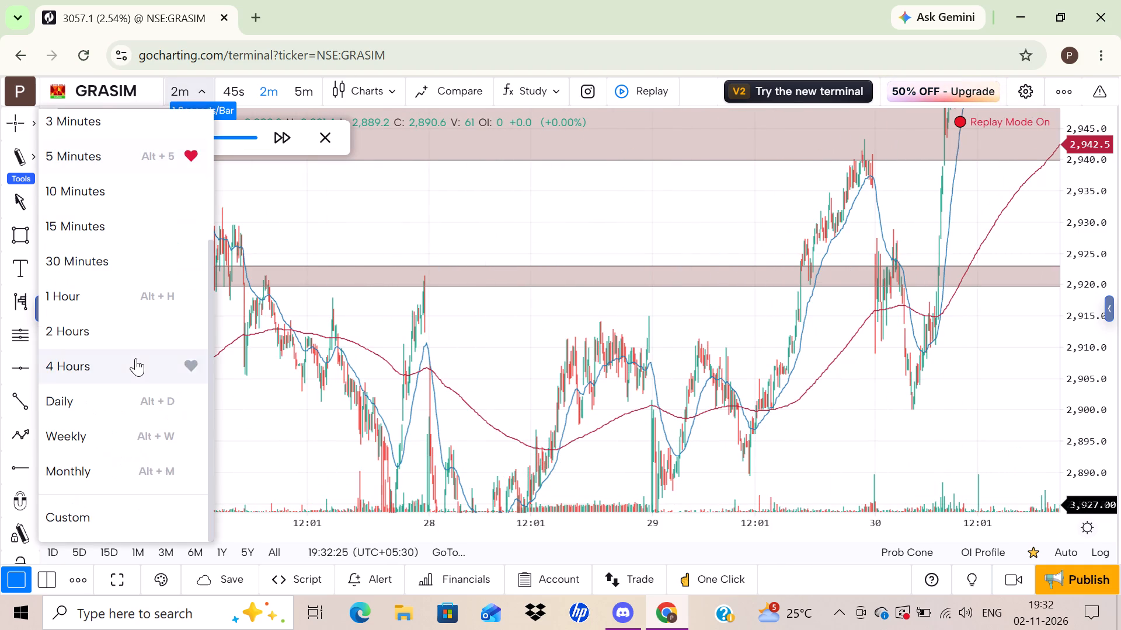
click(75, 297)
Examine the 1-hour October price action against the marked rectangle zones, the green horizontal line and the EMAs.
scroll(472, 359, left, 1)
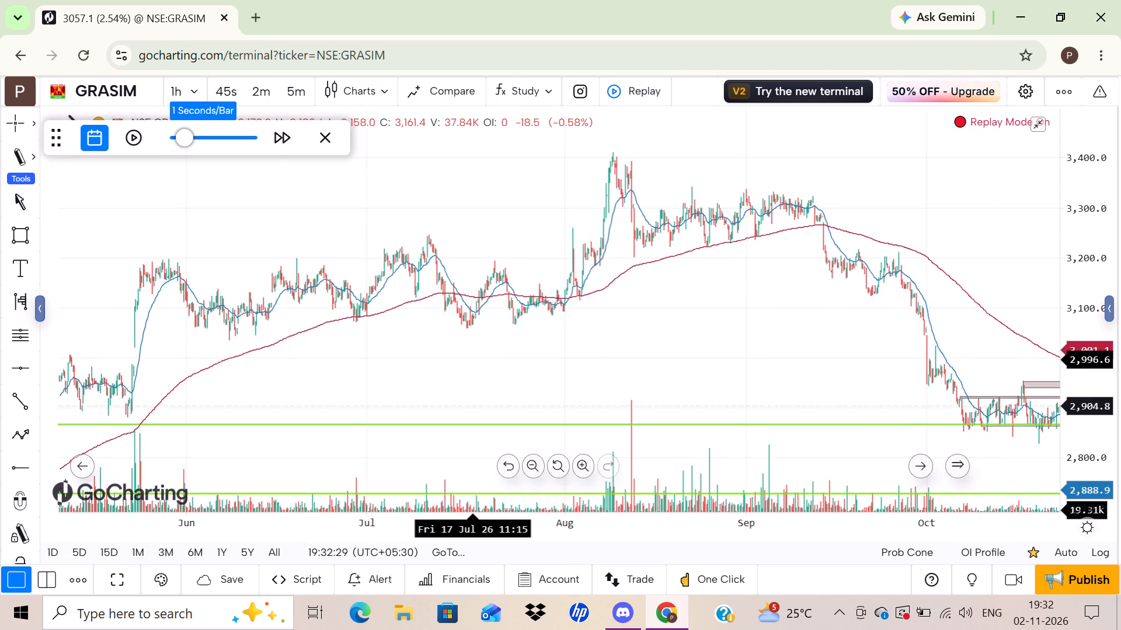
scroll(472, 359, left, 1)
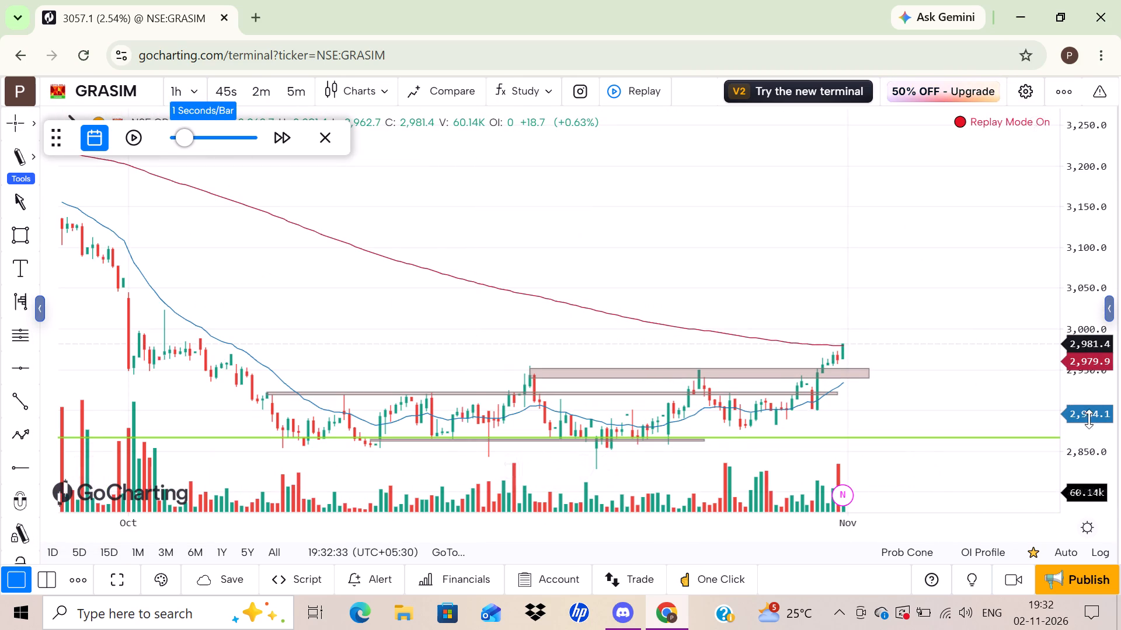
drag(1089, 426, 1064, 257)
drag(959, 341, 882, 250)
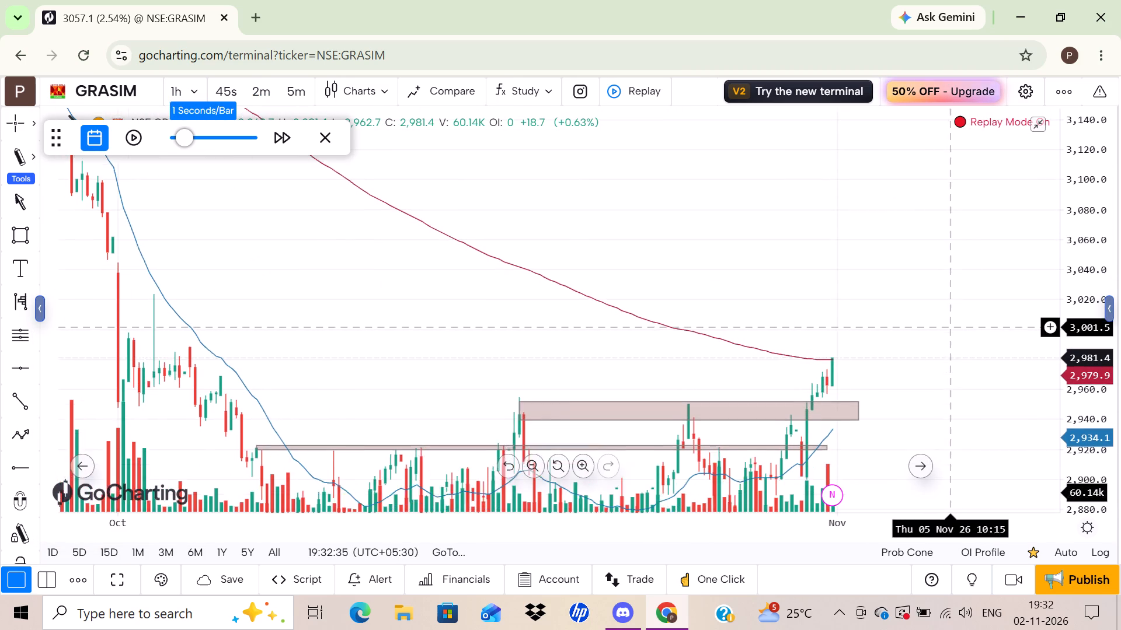
drag(882, 250, 863, 218)
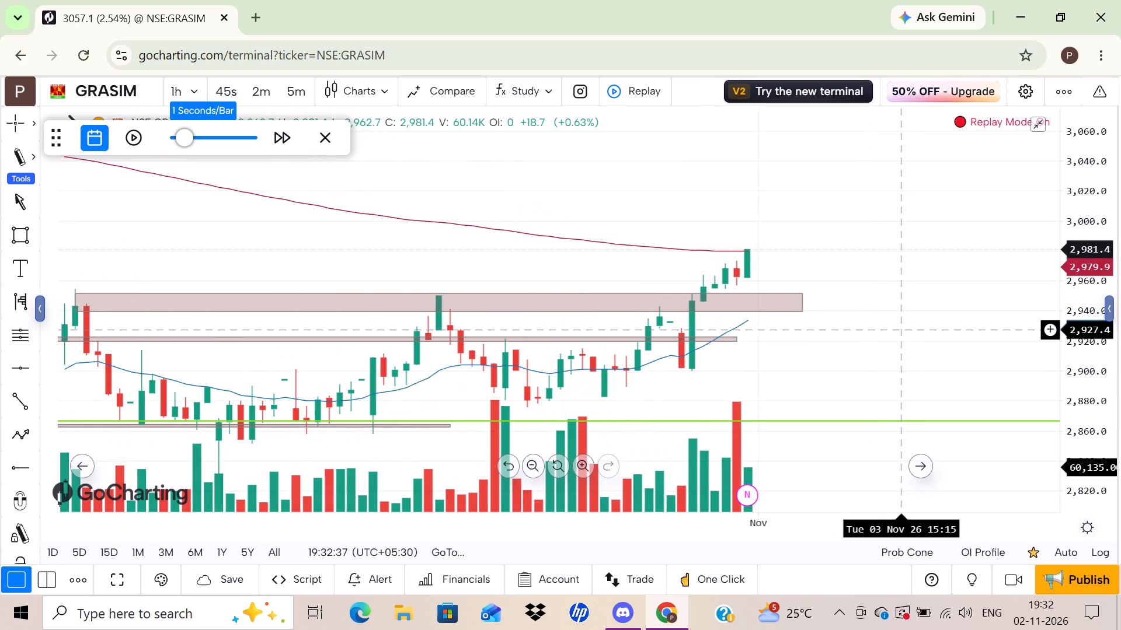
drag(1089, 401, 1085, 240)
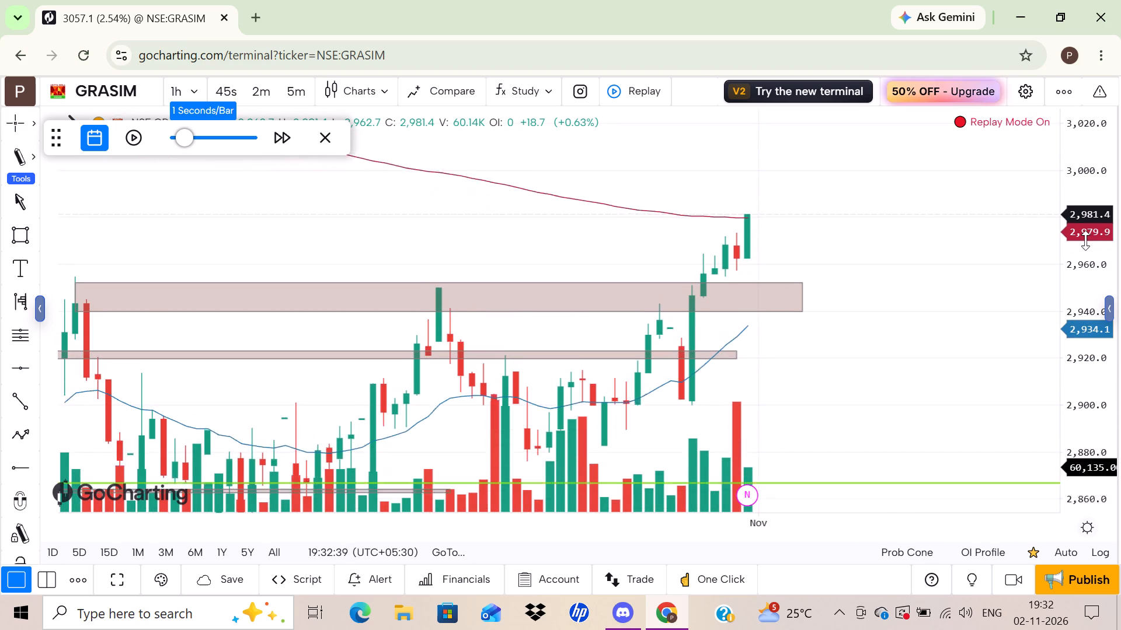
drag(1085, 240, 1090, 227)
drag(876, 415, 869, 299)
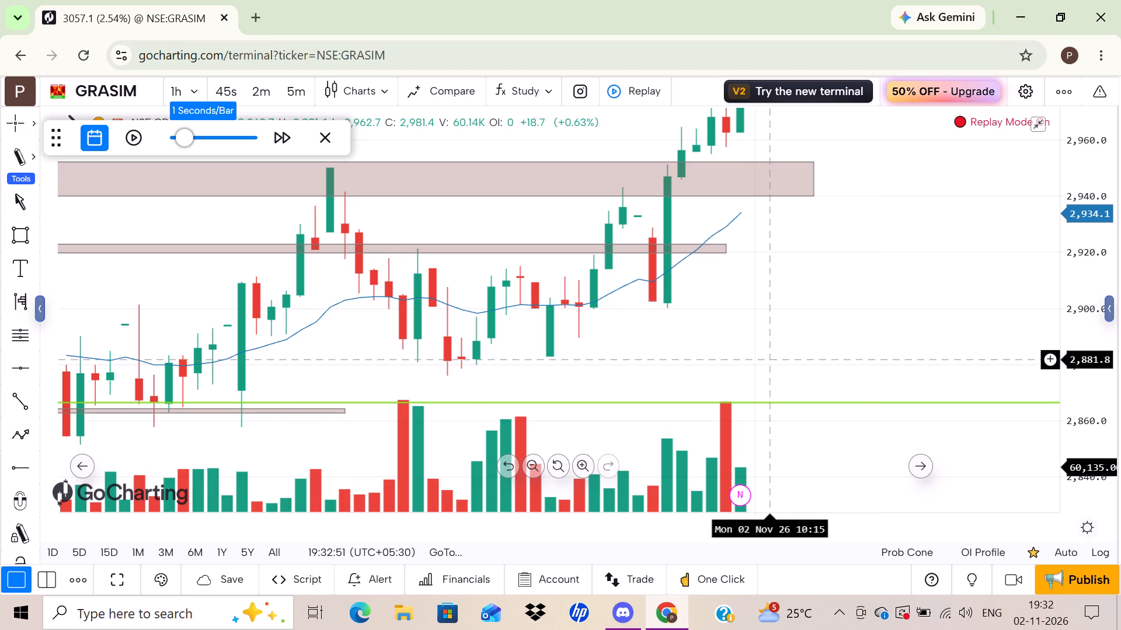
scroll(771, 359, left, 1)
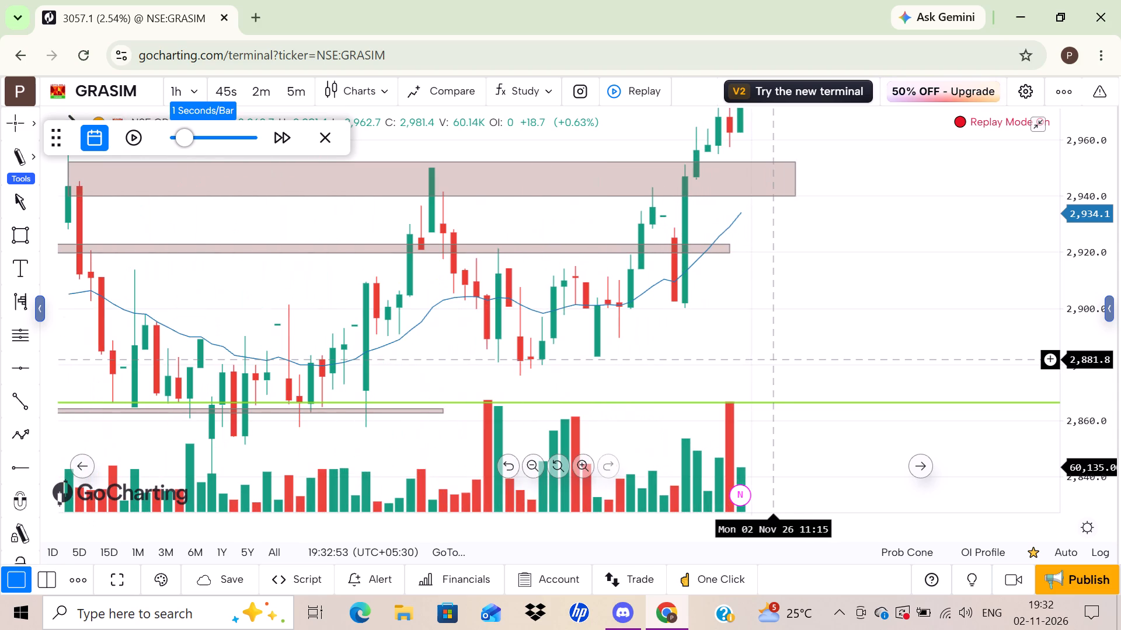
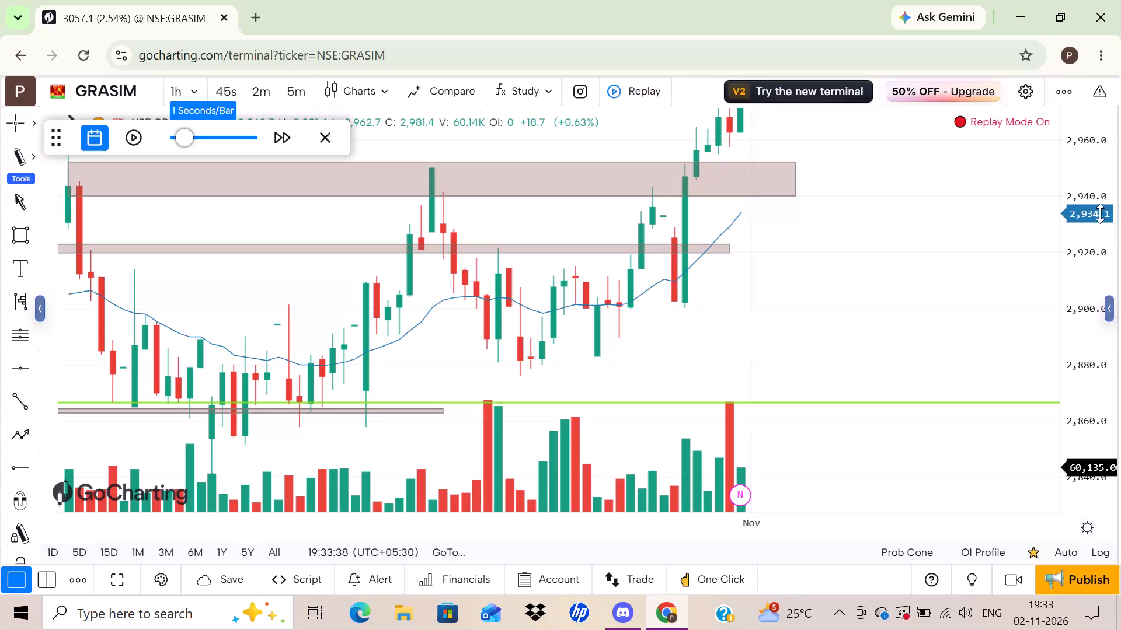
Examine the 1-hour October price action up to 30 Oct against the rectangle zones, the green line and the EMAs.
drag(1100, 213, 1107, 251)
drag(1107, 251, 1120, 294)
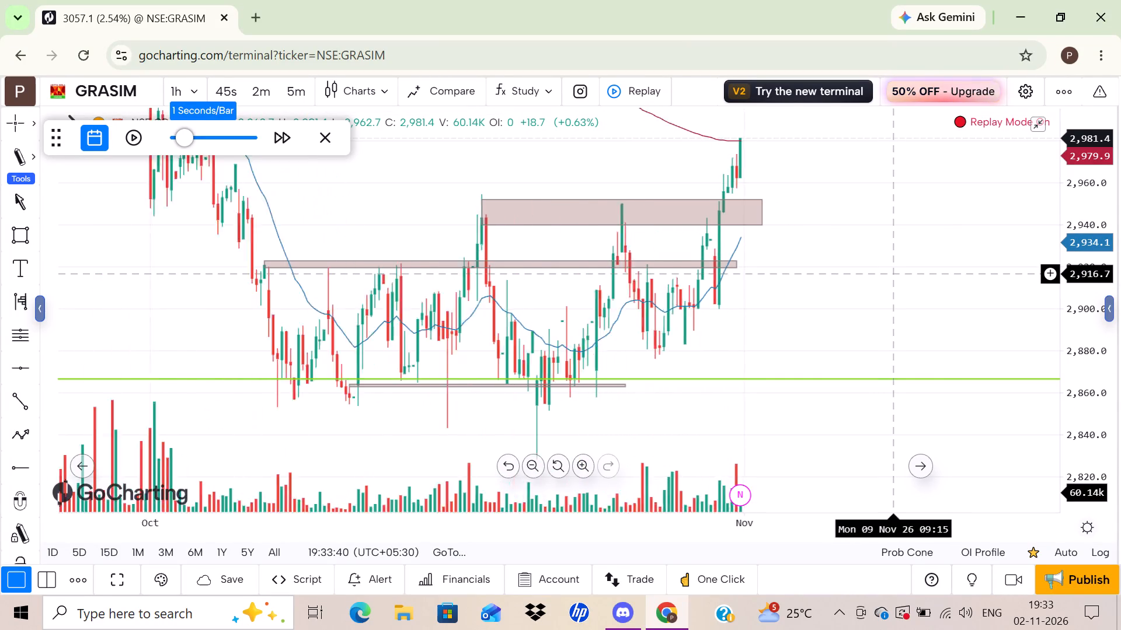
scroll(891, 273, left, 2)
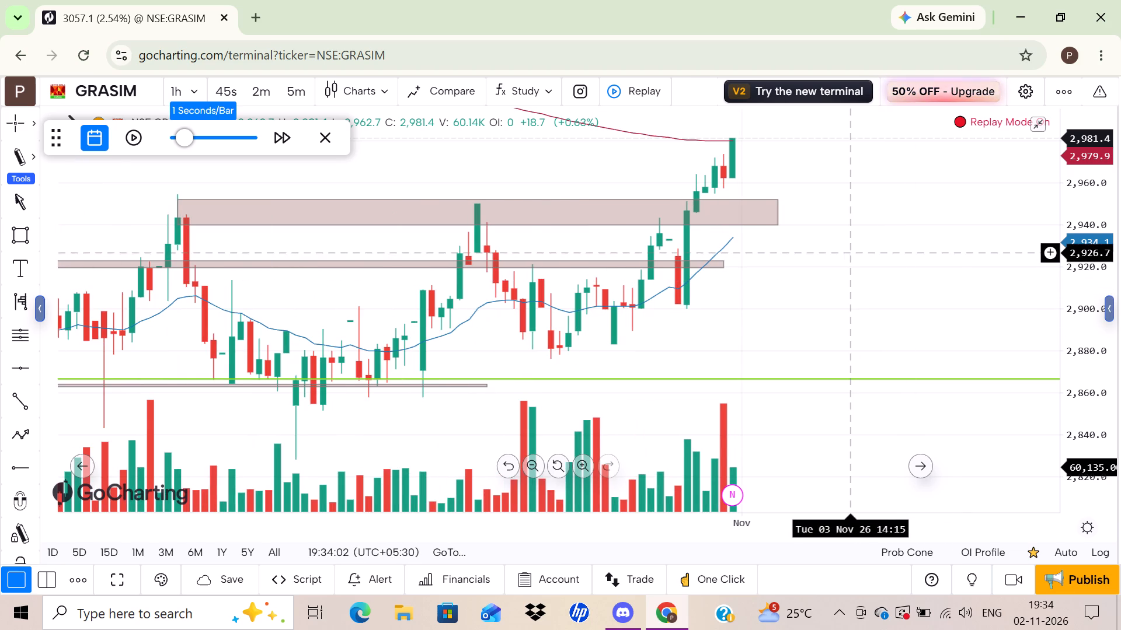
drag(1102, 249, 1090, 384)
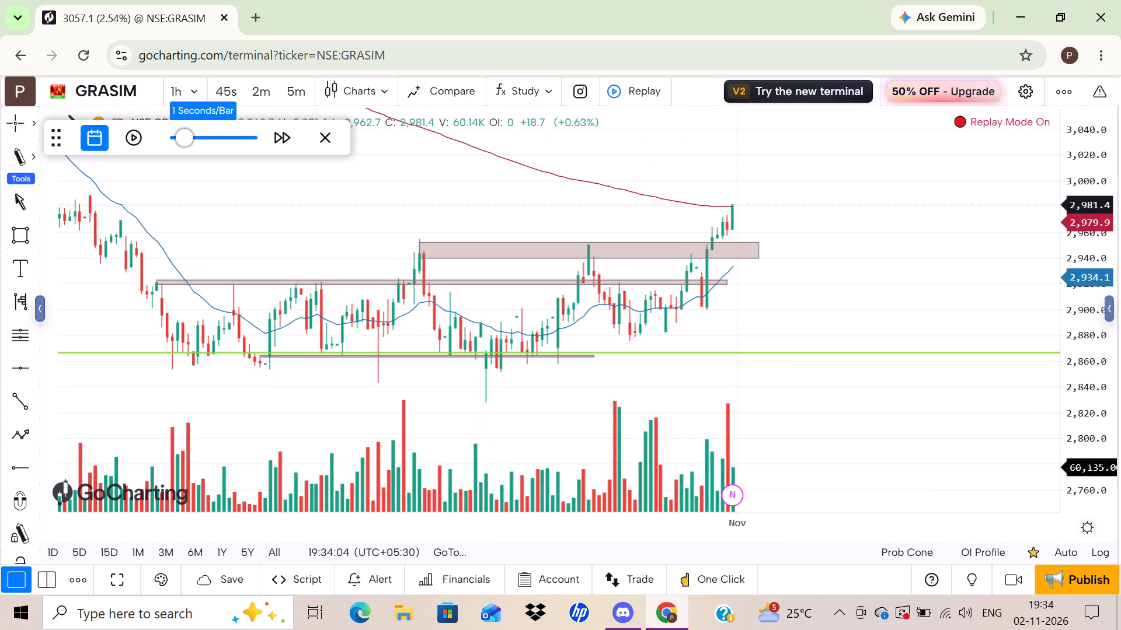
drag(1093, 355, 1095, 359)
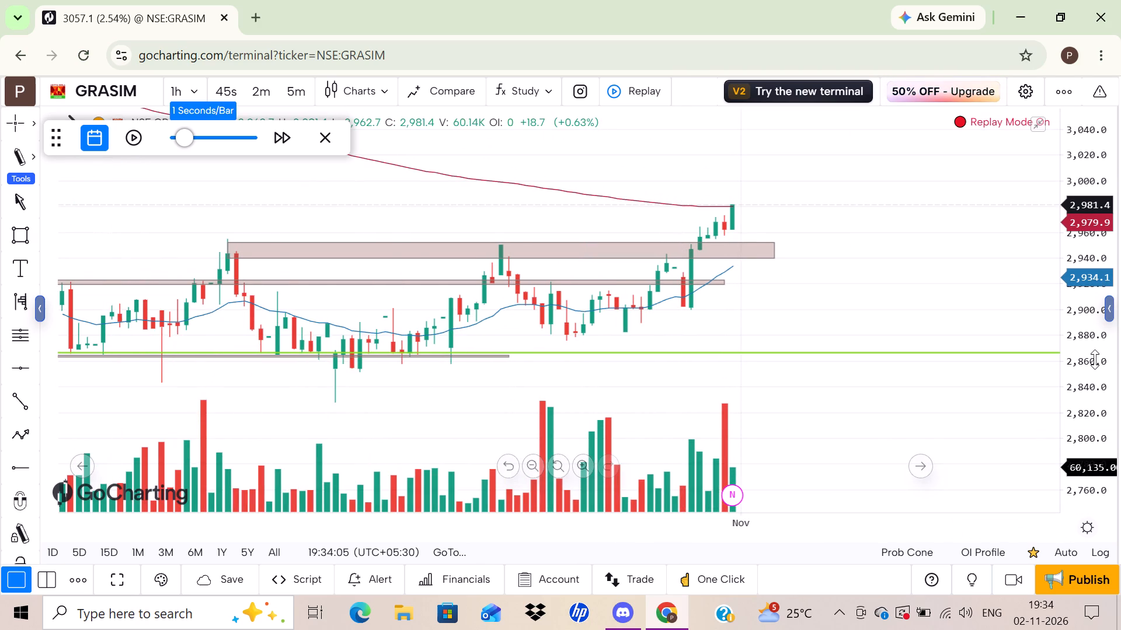
drag(1095, 359, 1079, 251)
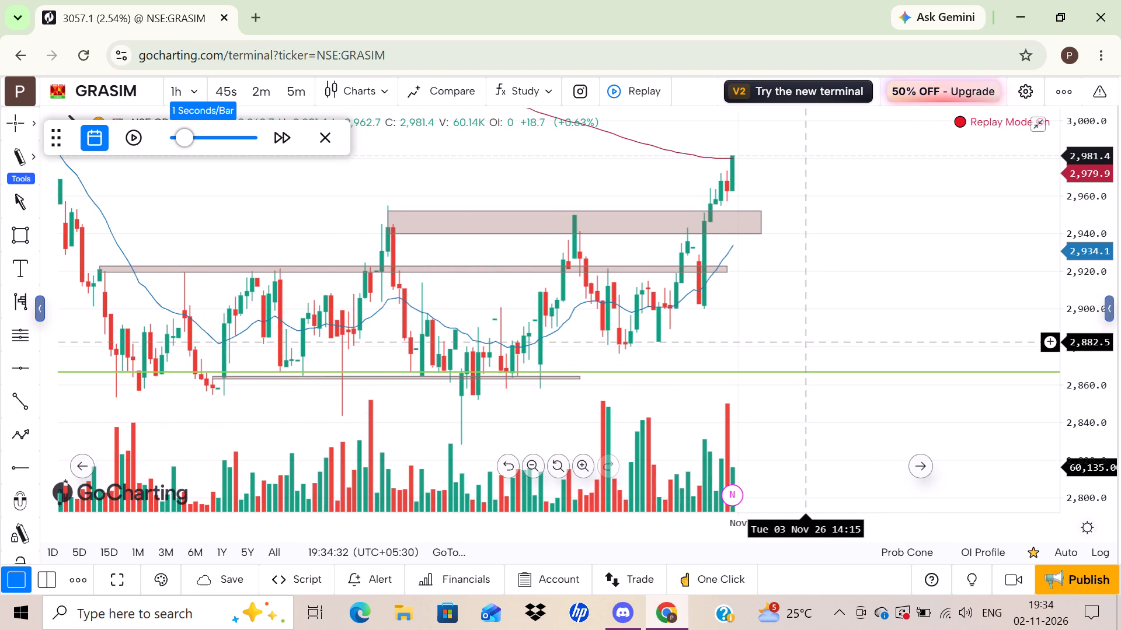
drag(1091, 301, 1078, 216)
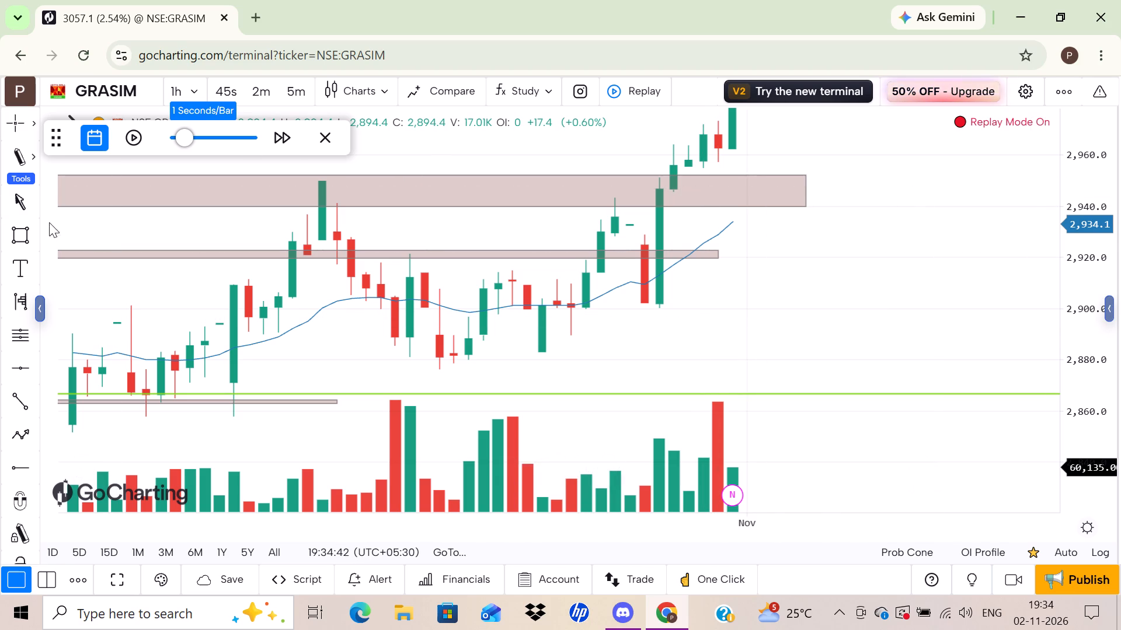
click(19, 237)
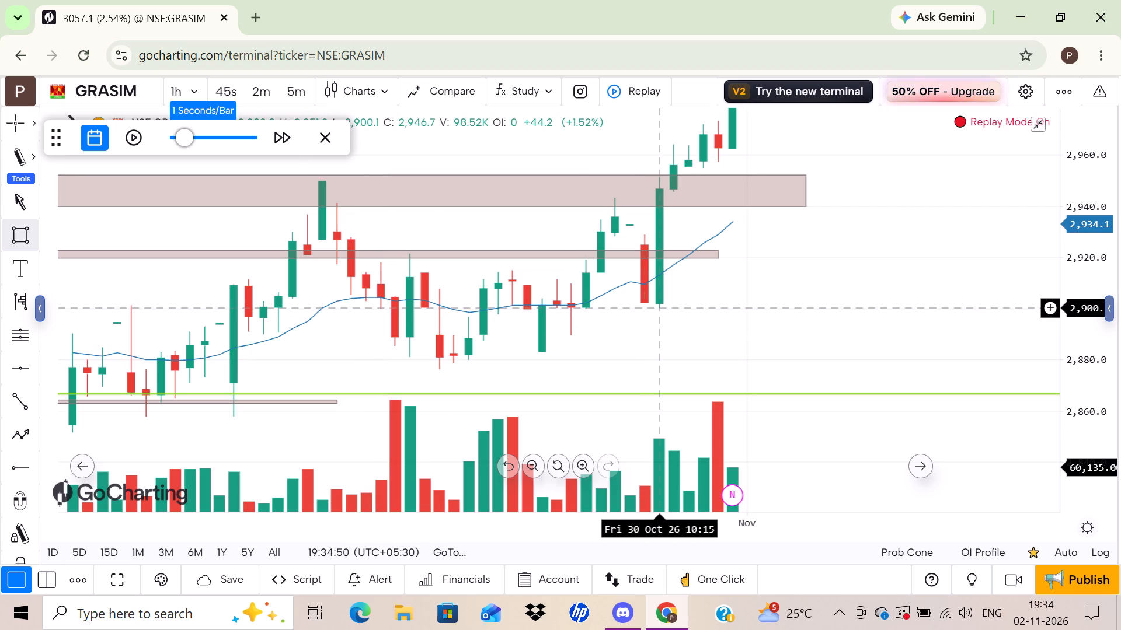
Switch the replay chart to the 4-hour interval and examine October's price action around the marked zones, green line and EMAs.
click(181, 89)
scroll(164, 214, down, 2)
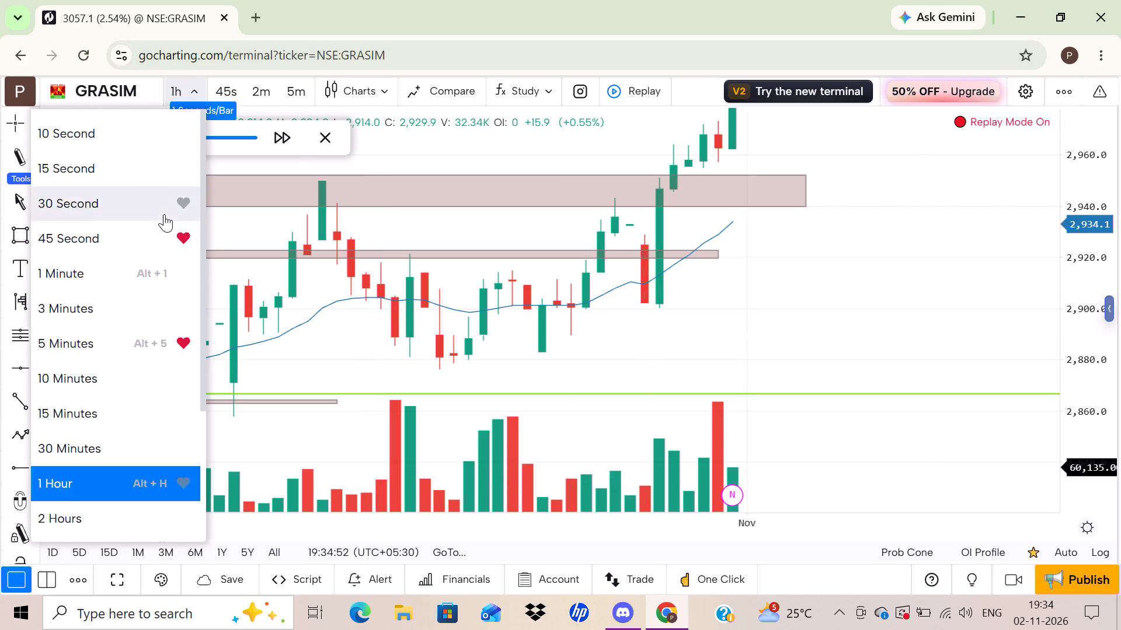
scroll(164, 214, down, 2)
click(88, 369)
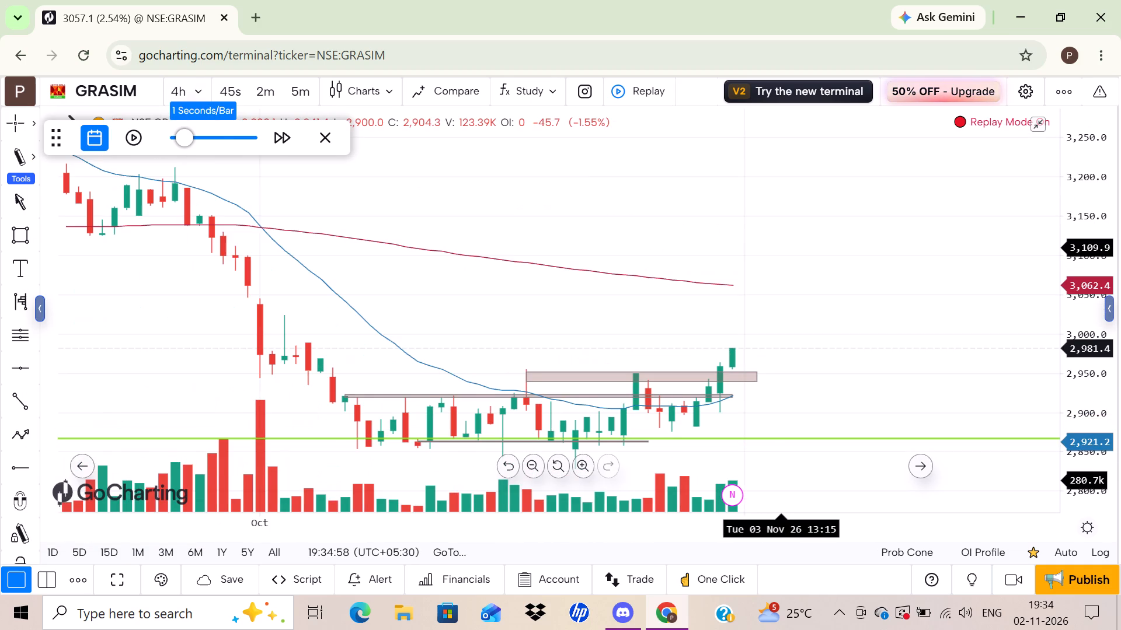
scroll(778, 247, up, 1)
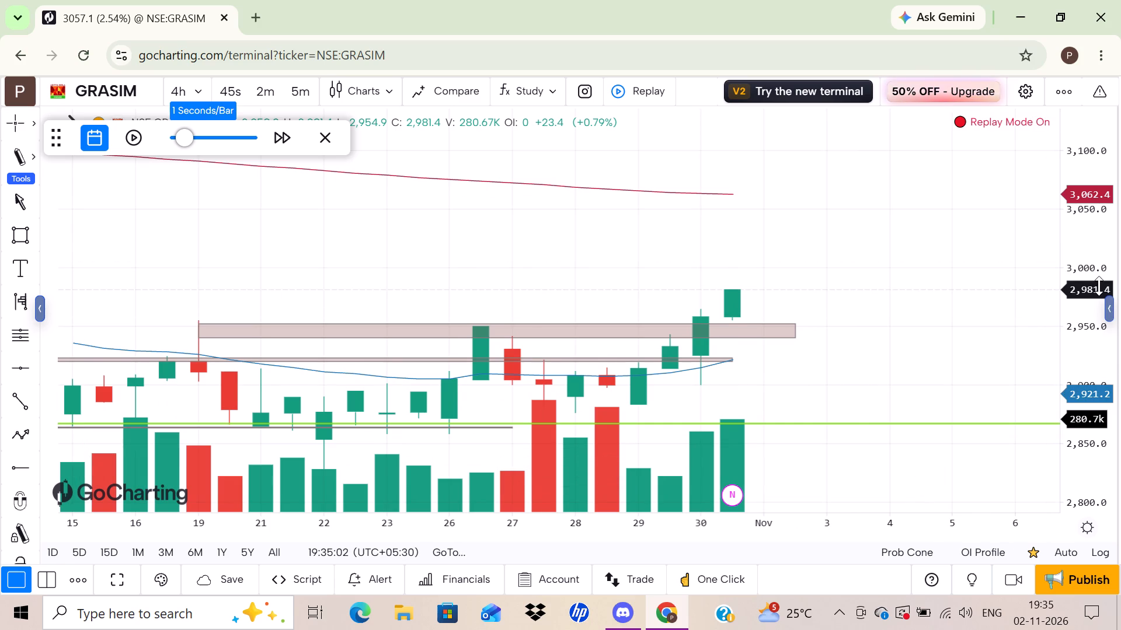
drag(1075, 227, 1091, 309)
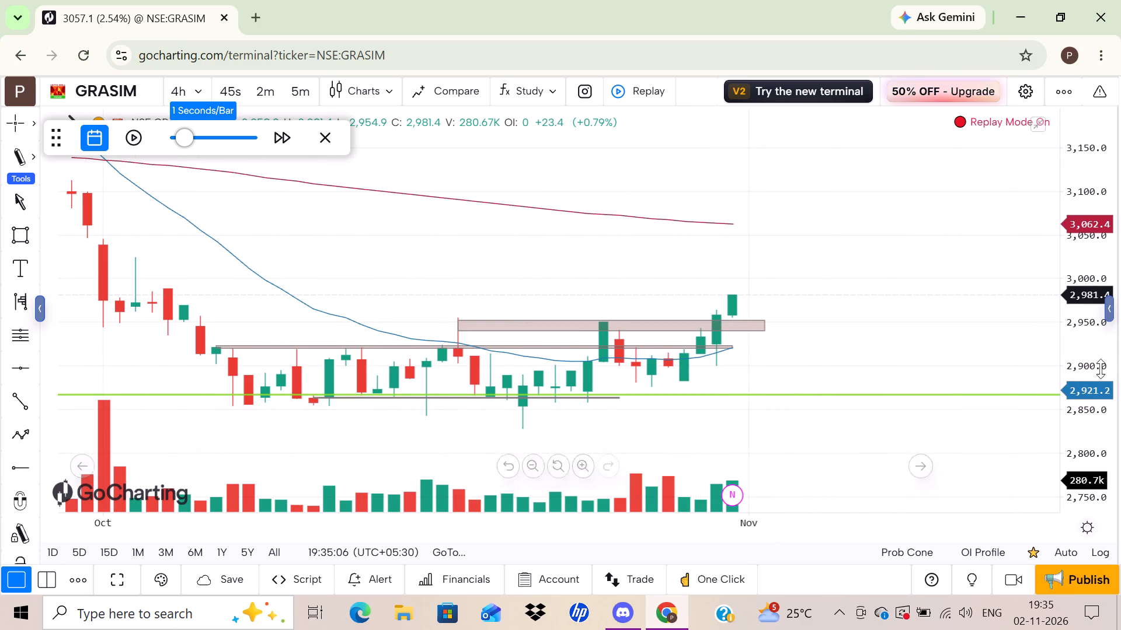
drag(1092, 376, 1077, 170)
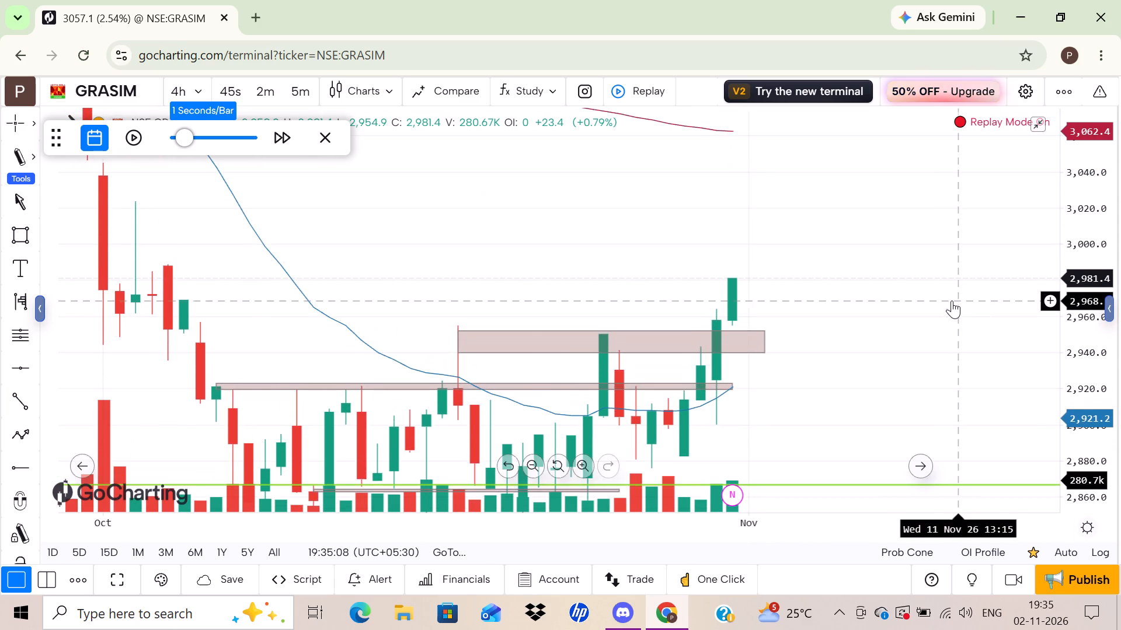
drag(1082, 348, 1087, 487)
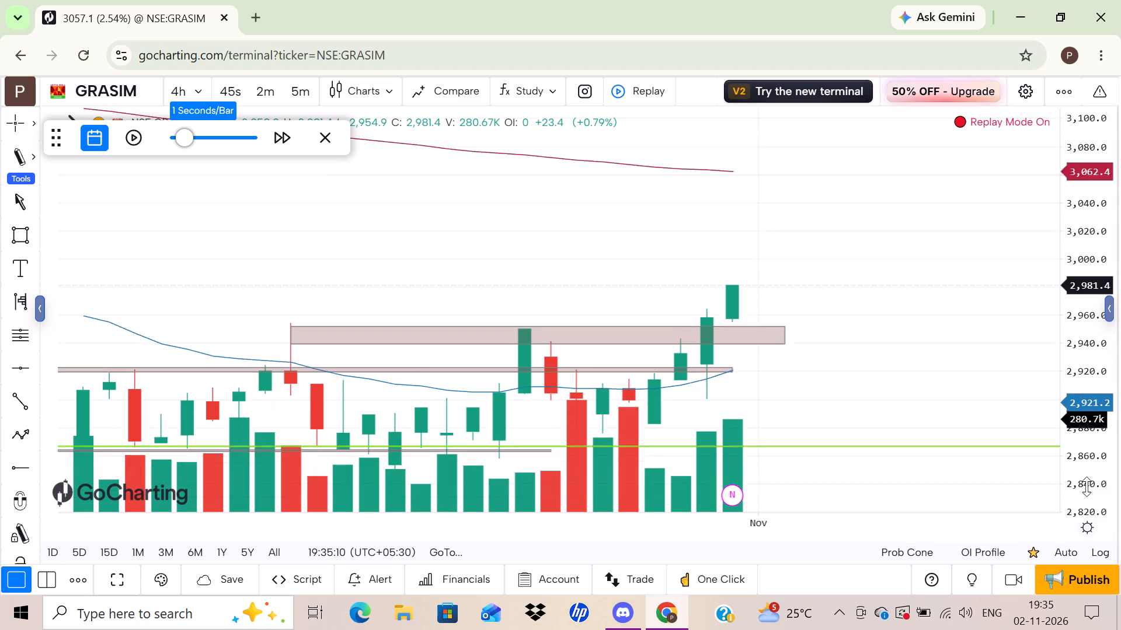
drag(1087, 487, 1087, 493)
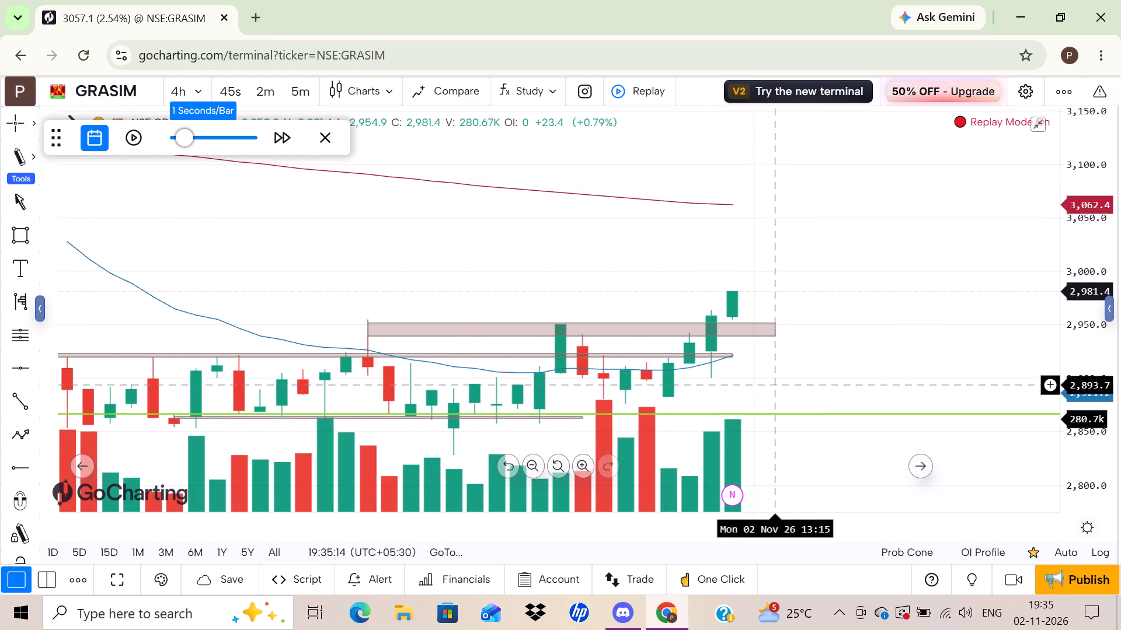
drag(1090, 343, 1075, 208)
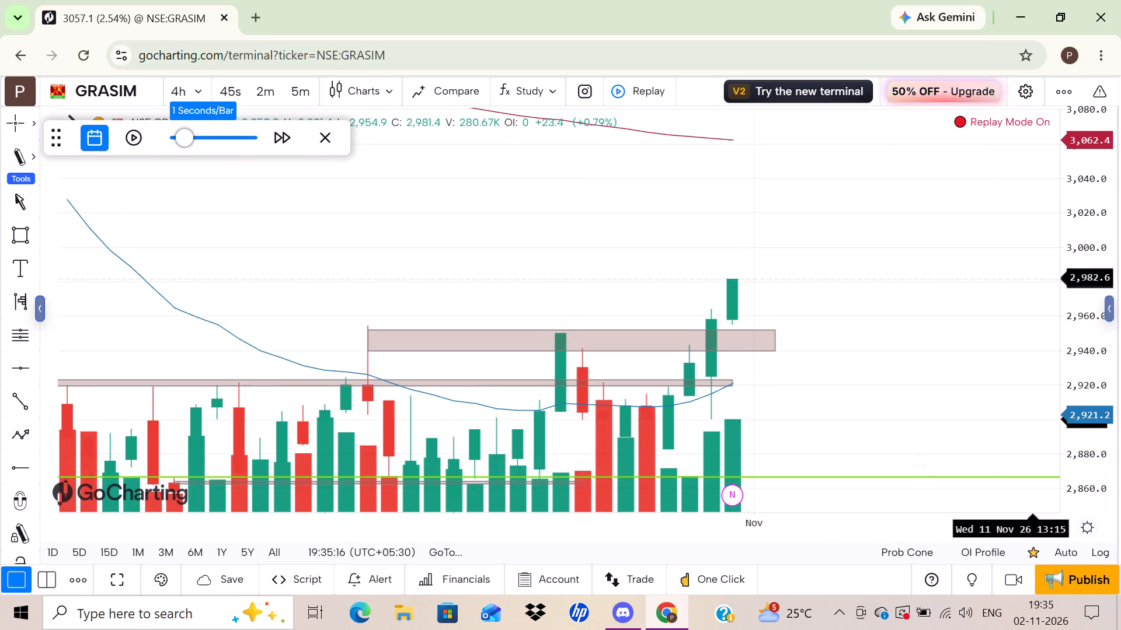
drag(900, 341, 866, 253)
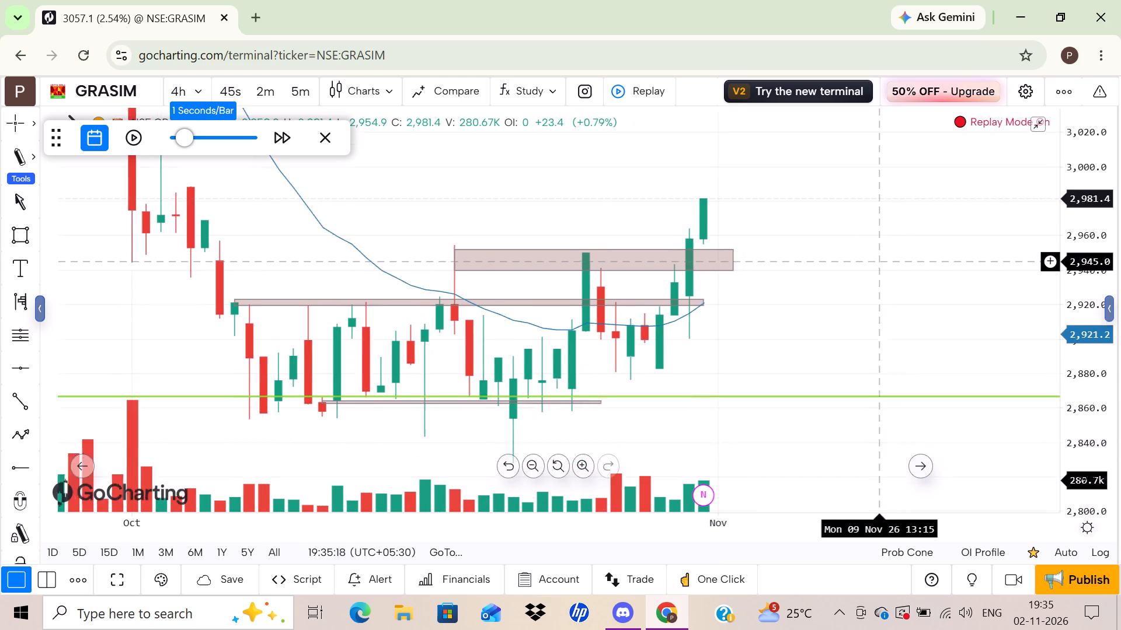
drag(866, 253, 860, 242)
drag(1087, 292, 1077, 199)
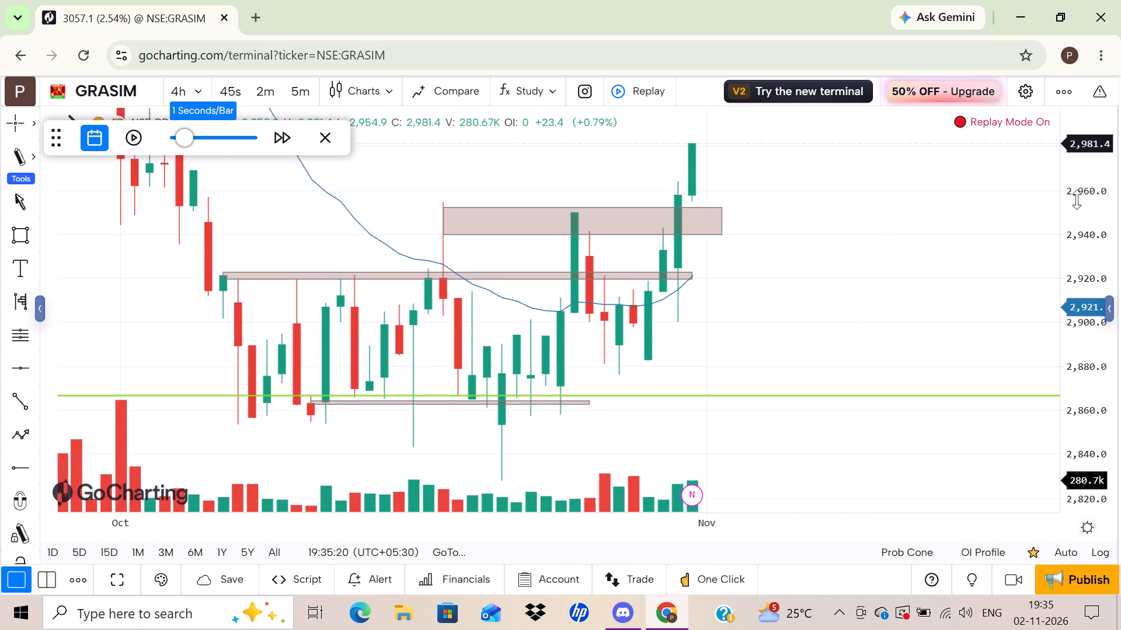
drag(1077, 199, 1063, 149)
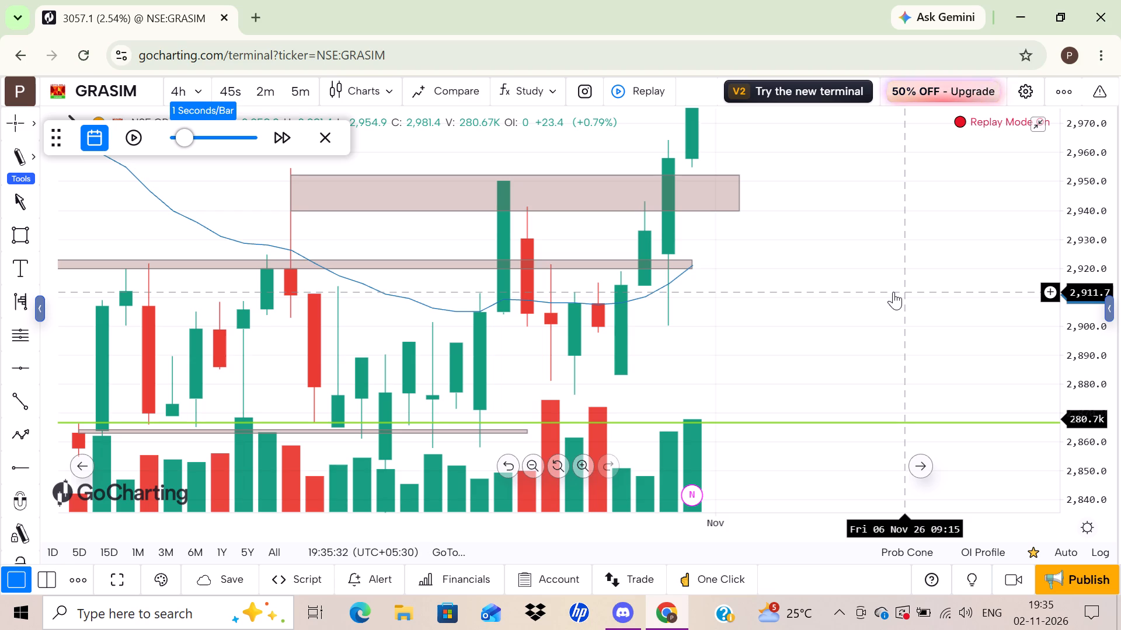
Switch the replay chart to the 15-minute interval and review the late-October price action around the zones.
click(198, 95)
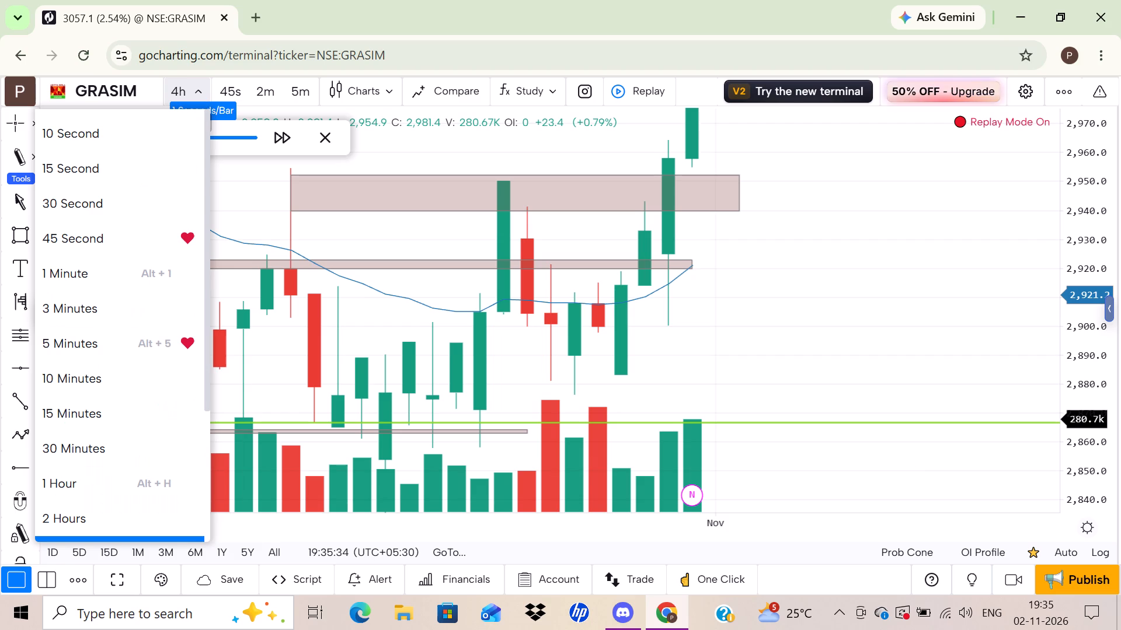
click(124, 409)
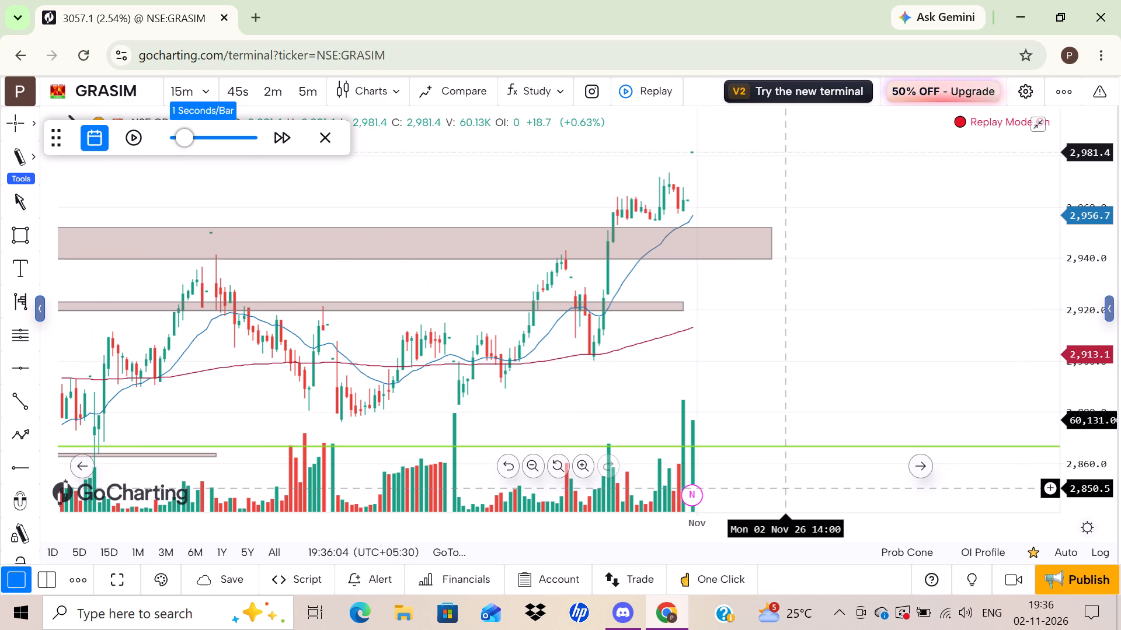
Remove the 45-second interval from the favourite intervals.
click(180, 83)
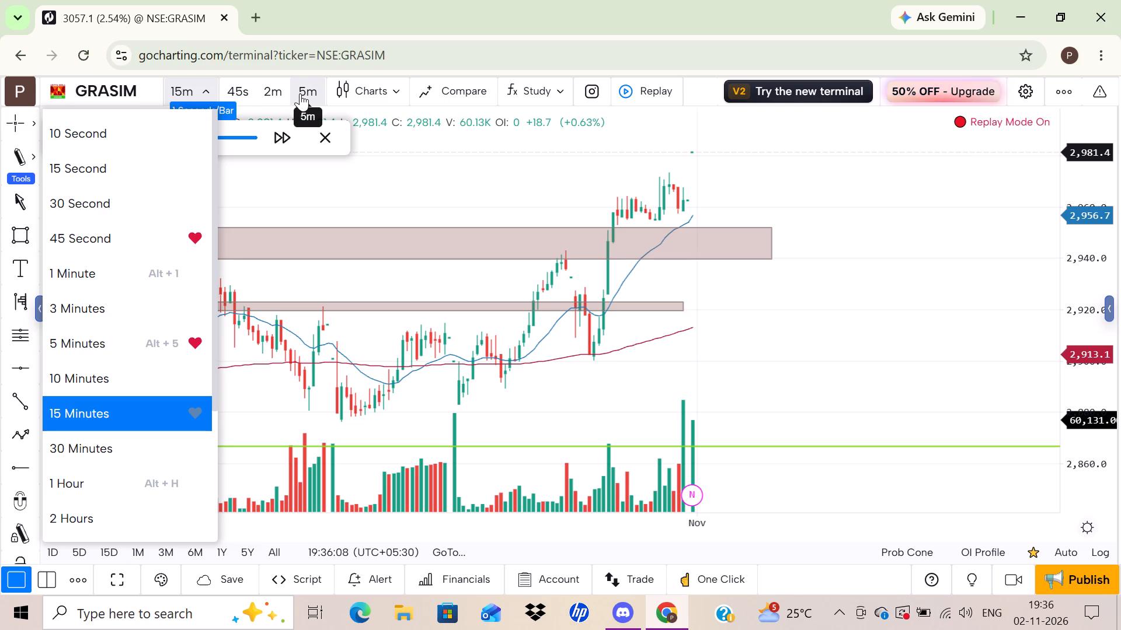
click(193, 236)
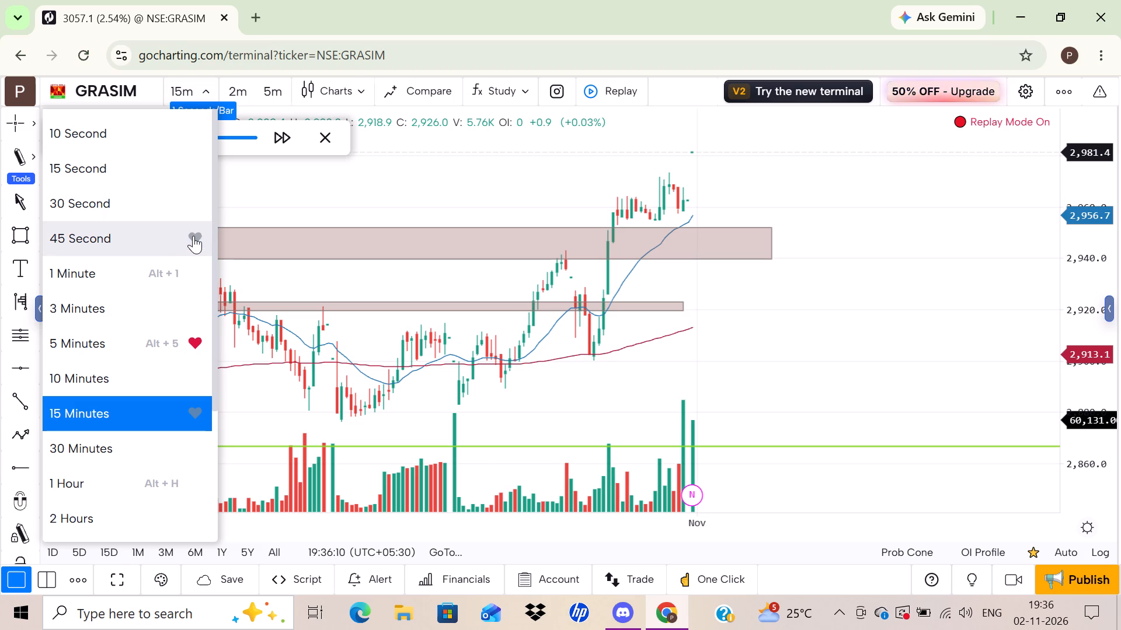
click(420, 181)
View the replay chart at the 5-minute and 2-minute intervals, examining the 29 to 30 Oct price action around the zones and EMAs.
click(278, 87)
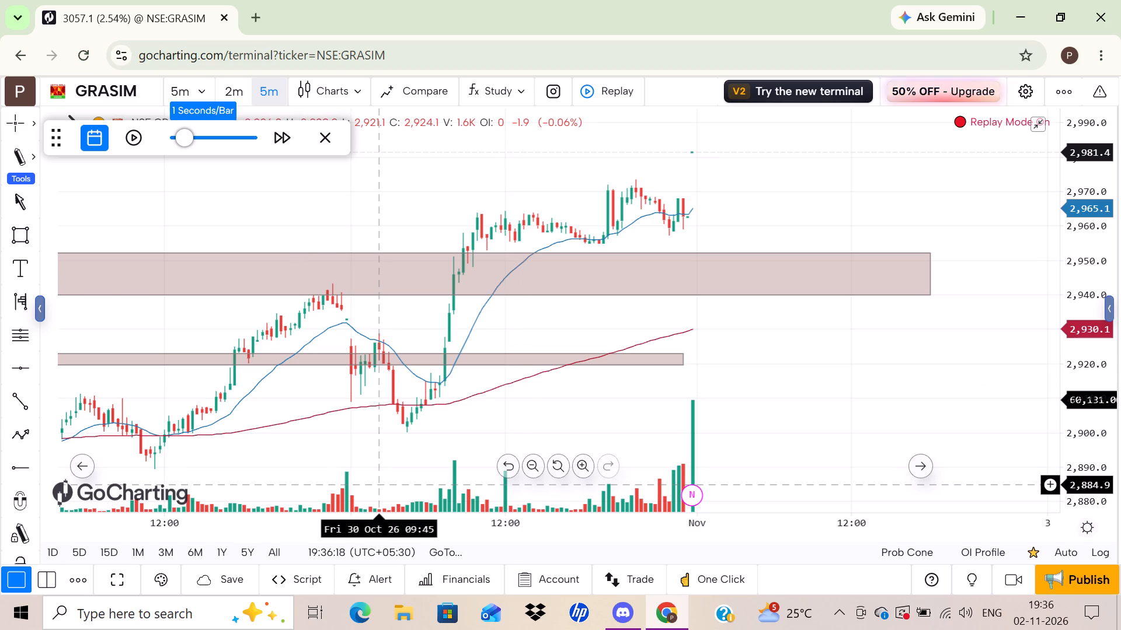
click(243, 94)
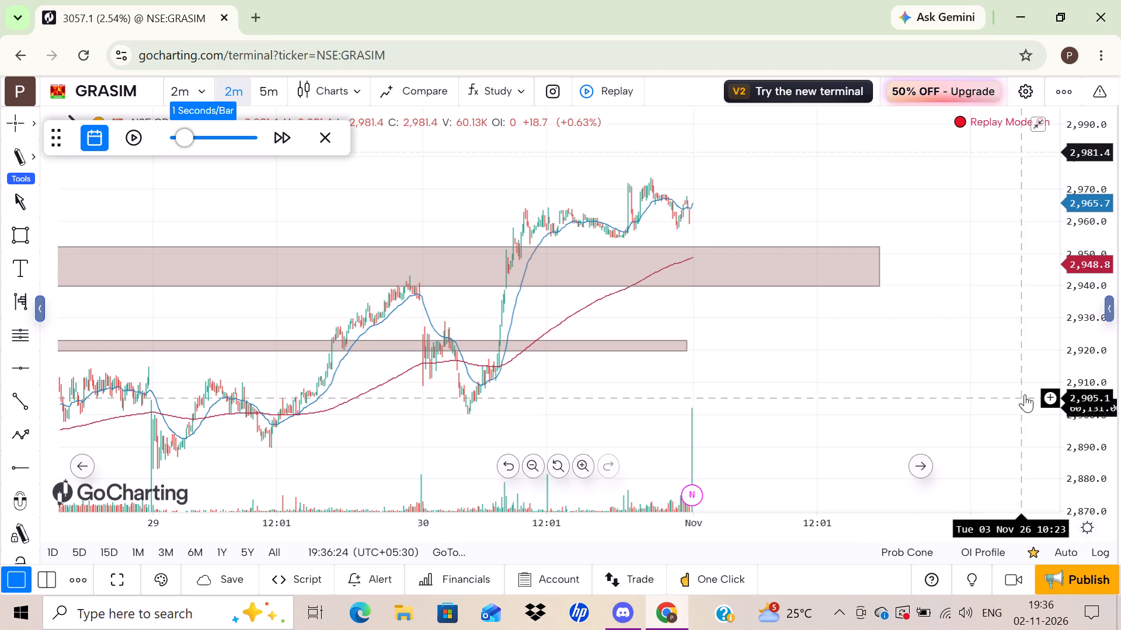
drag(1098, 318, 1088, 264)
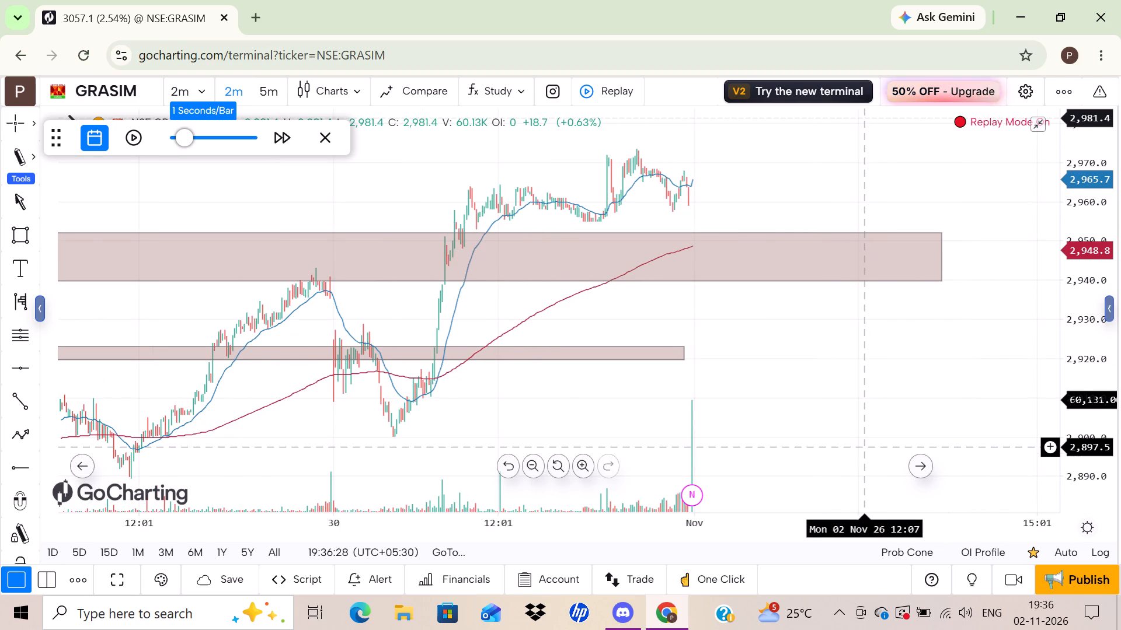
drag(526, 391, 627, 396)
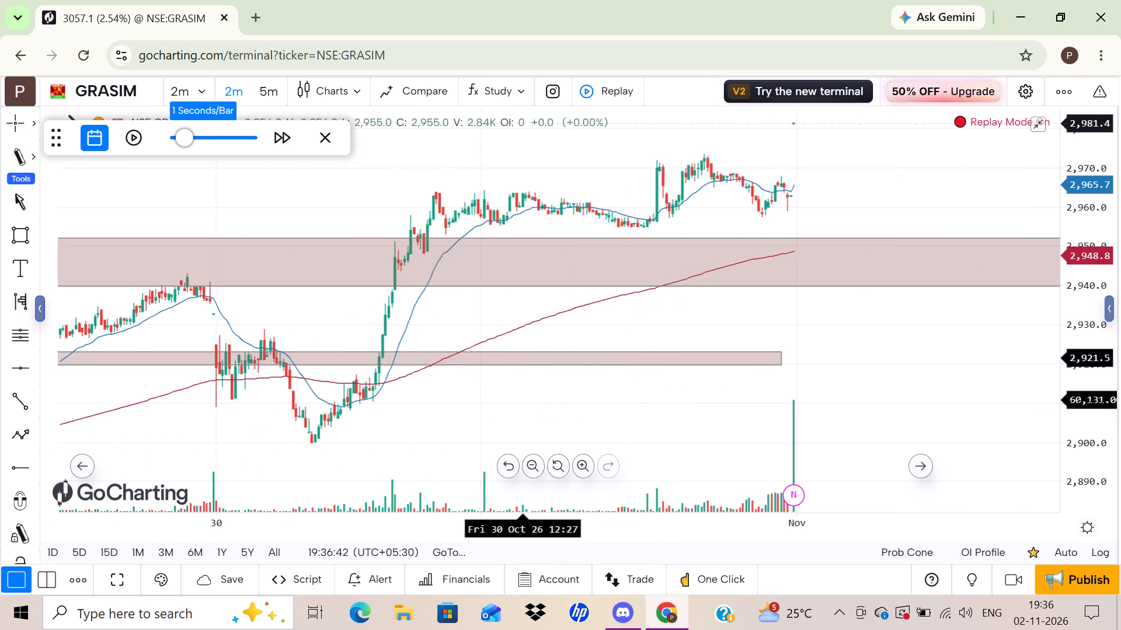
Exit Bar Replay and bring the 2 Nov price action into view.
click(323, 142)
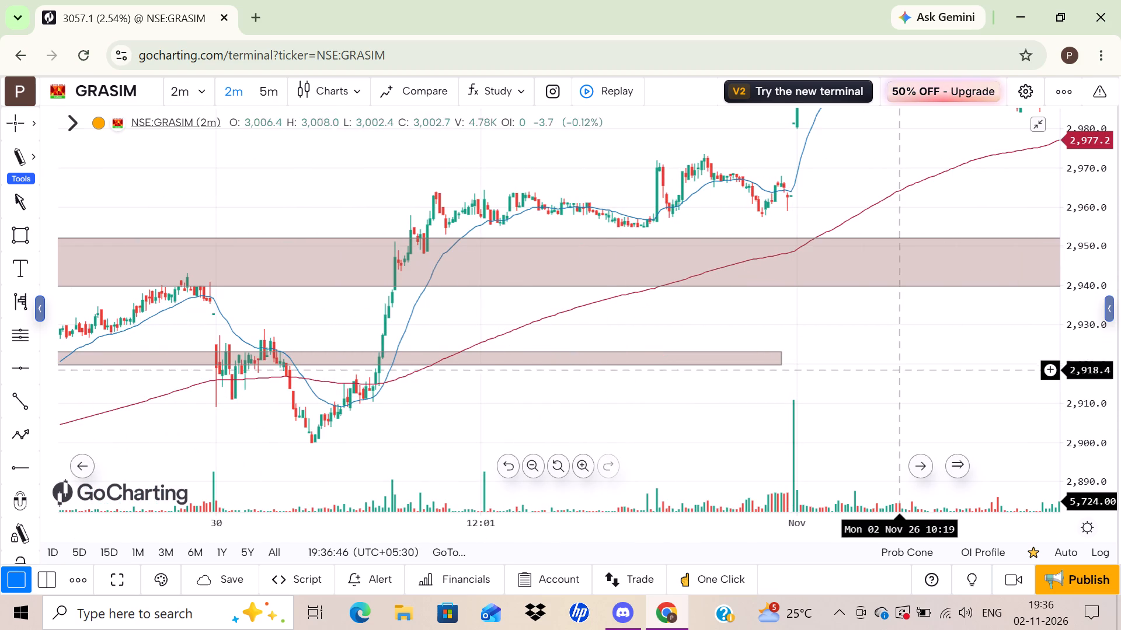
drag(891, 365, 609, 510)
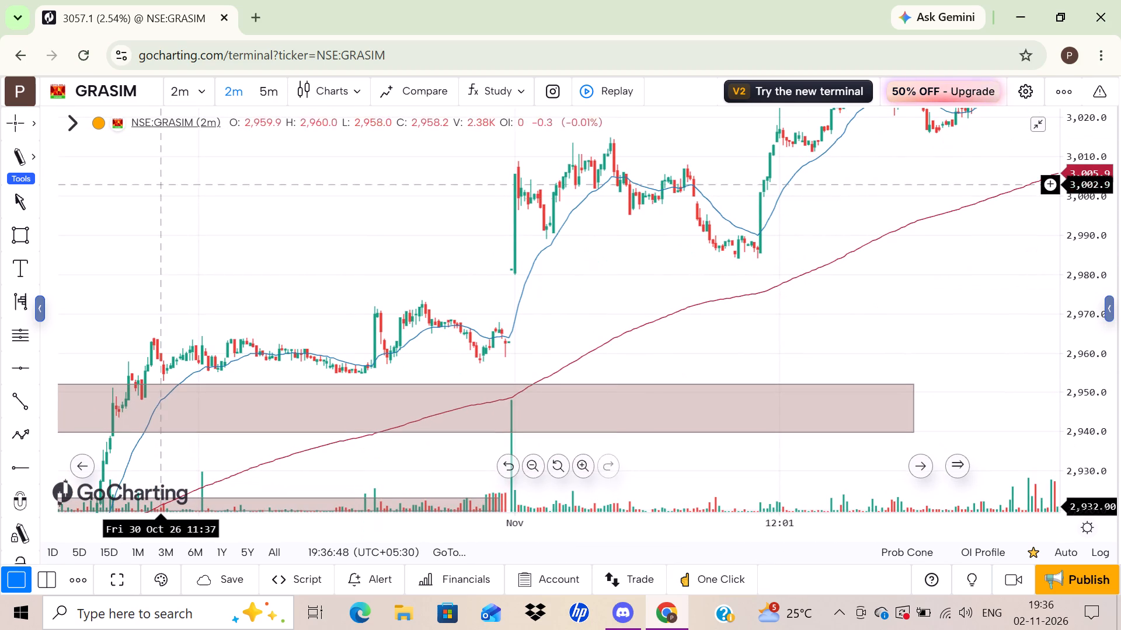
Switch the live chart to the 15-minute interval and examine the 30 Oct to 2 Nov price action above the rectangle zones.
click(177, 92)
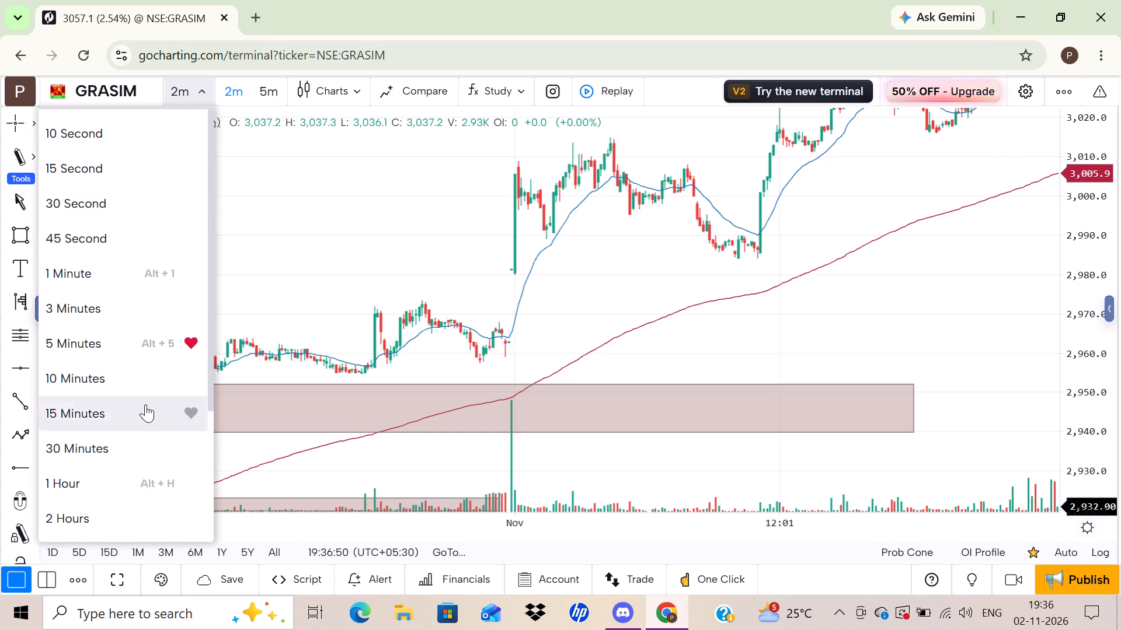
click(147, 406)
scroll(591, 338, left, 1)
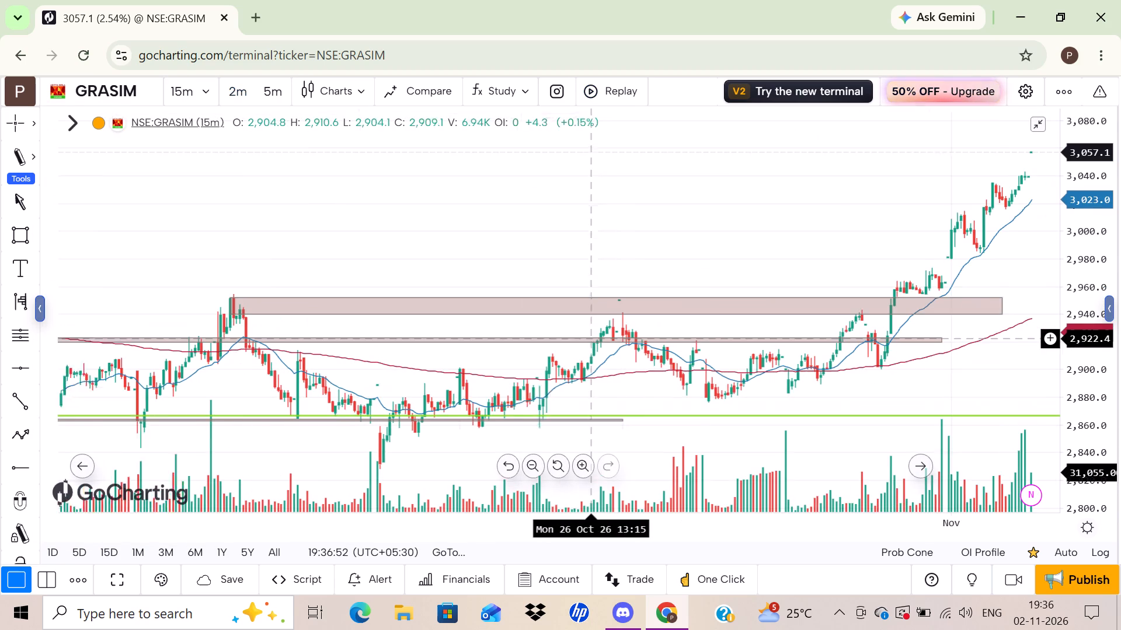
scroll(591, 338, left, 1)
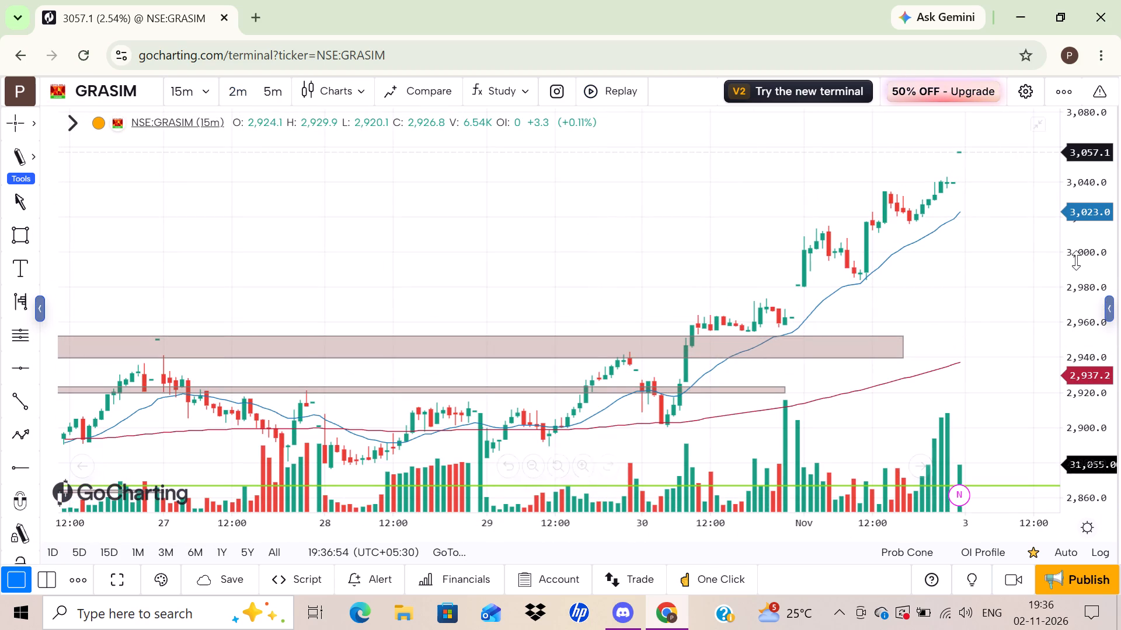
drag(1071, 295, 1053, 148)
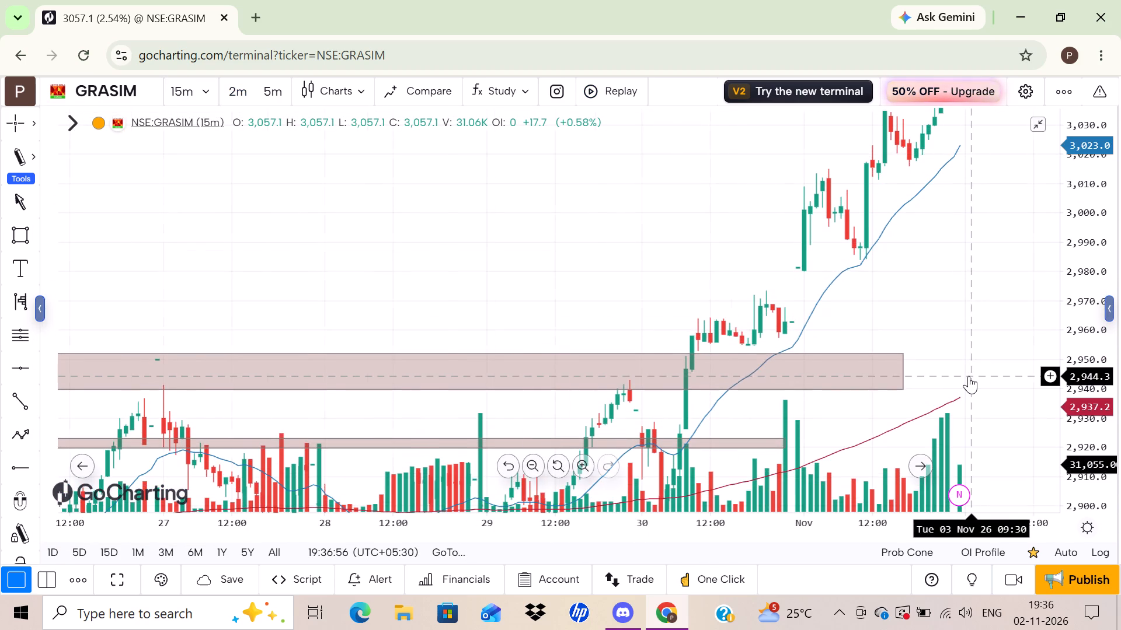
drag(906, 279, 864, 348)
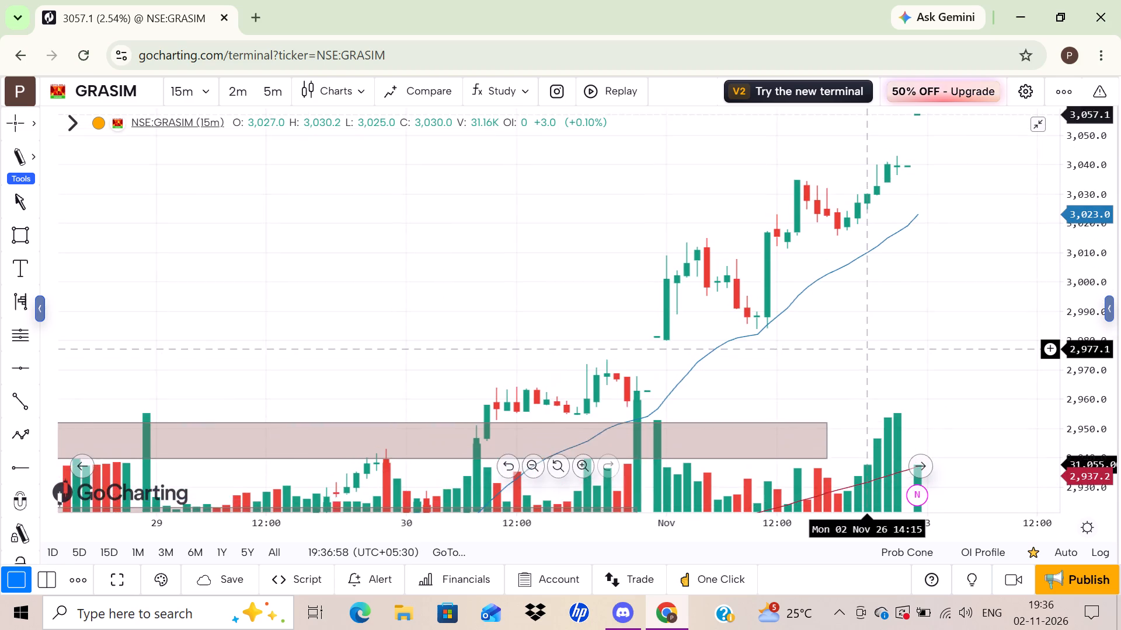
drag(864, 348, 851, 328)
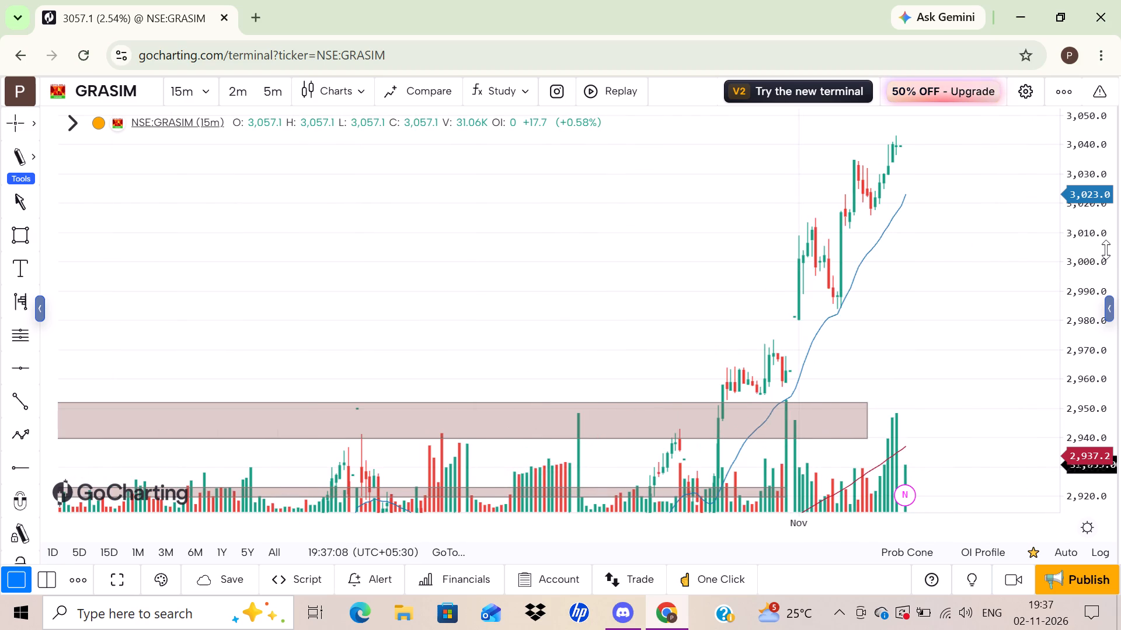
Start Bar Replay on the 15-minute GRASIM chart from a 29 Oct morning candle.
drag(1106, 250, 1119, 573)
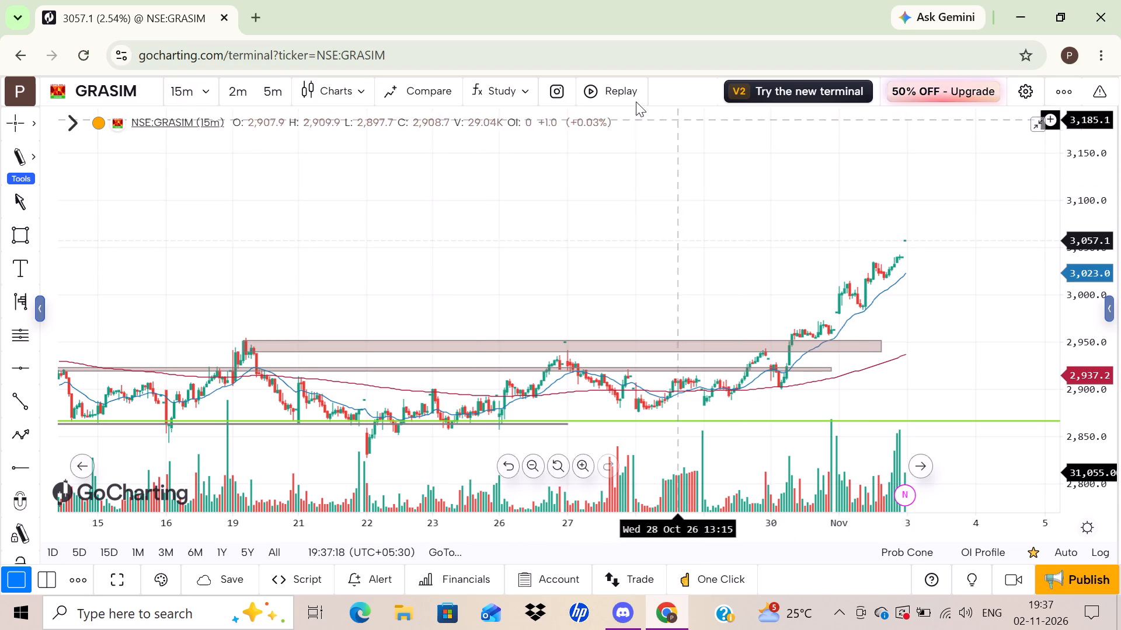
click(615, 93)
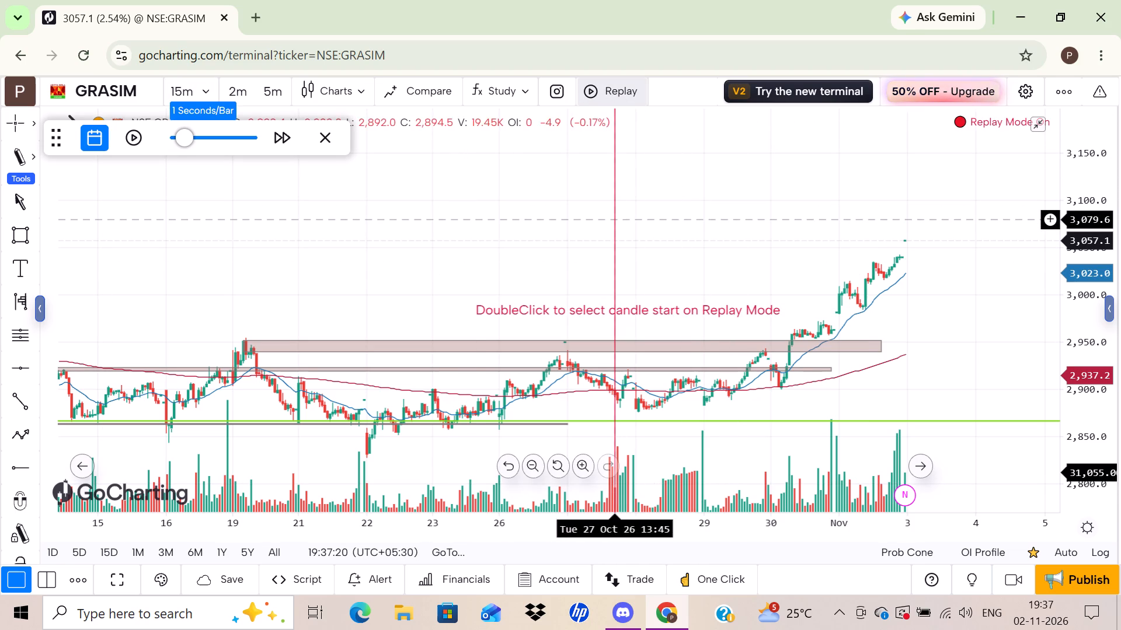
double_click(724, 204)
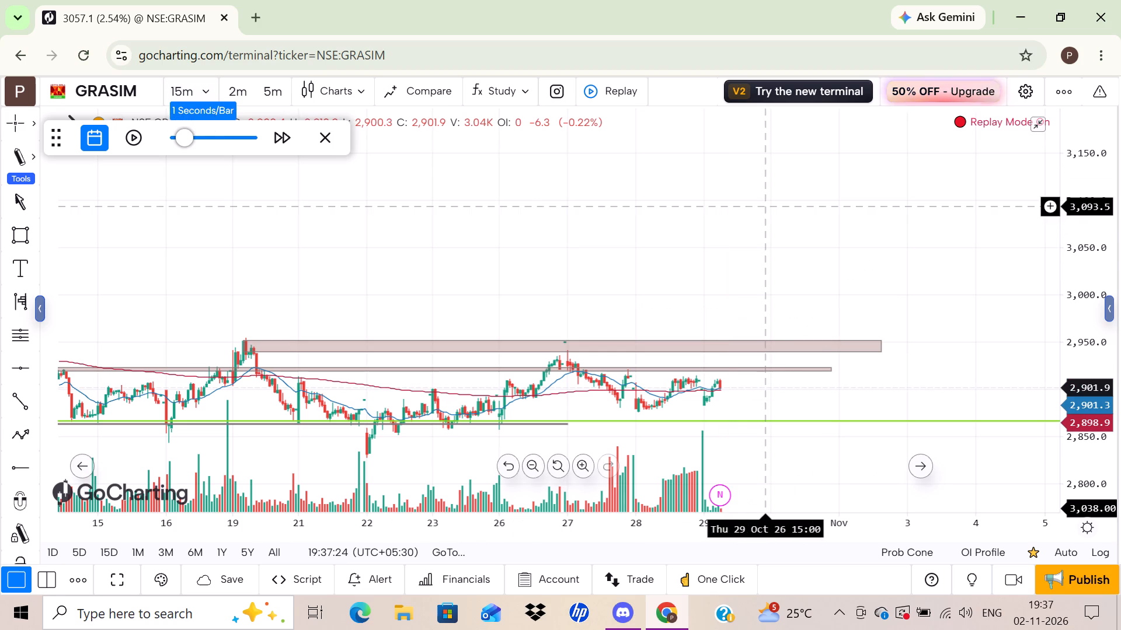
Draw a green horizontal ray at about 2,905 starting from the 26 Oct 12:30 candle.
drag(1095, 262, 1068, 71)
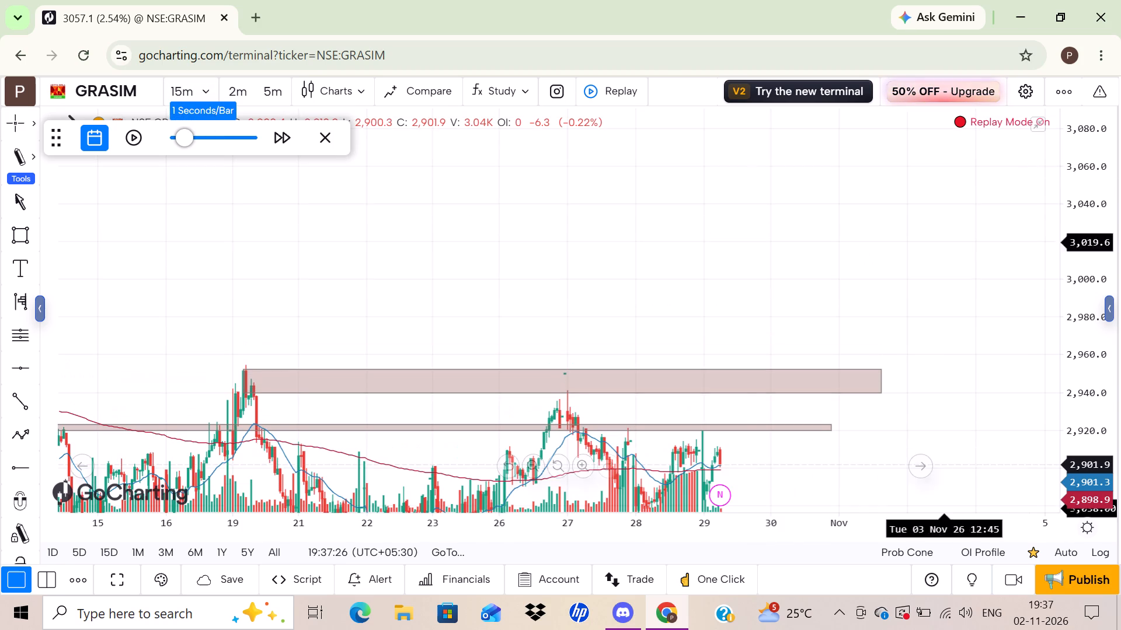
drag(758, 178, 720, 74)
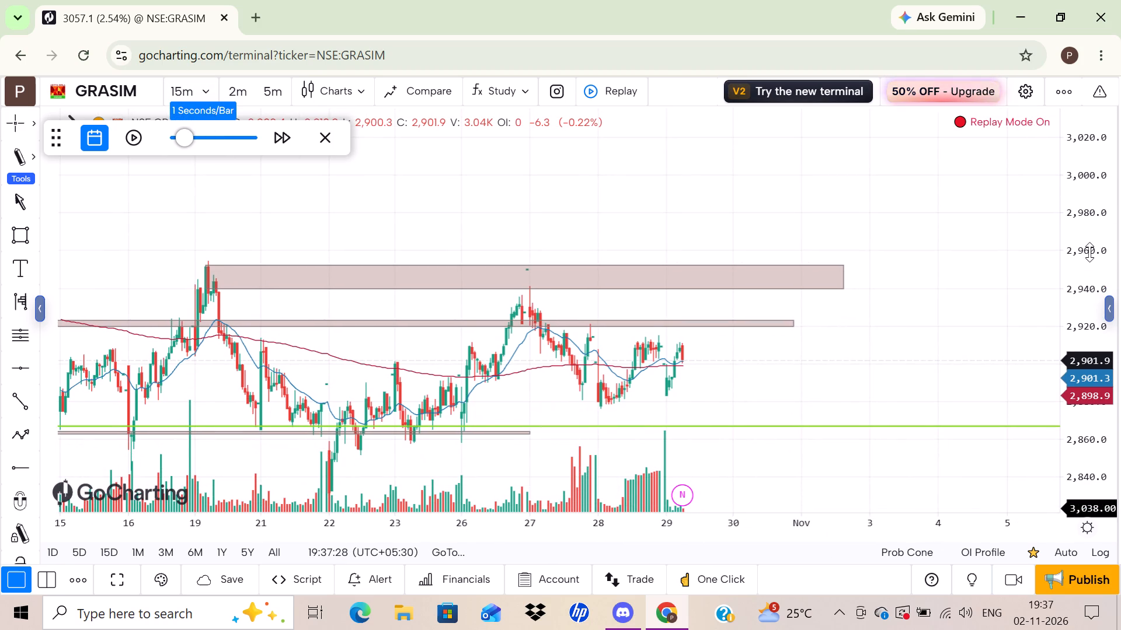
drag(1089, 252, 1043, 61)
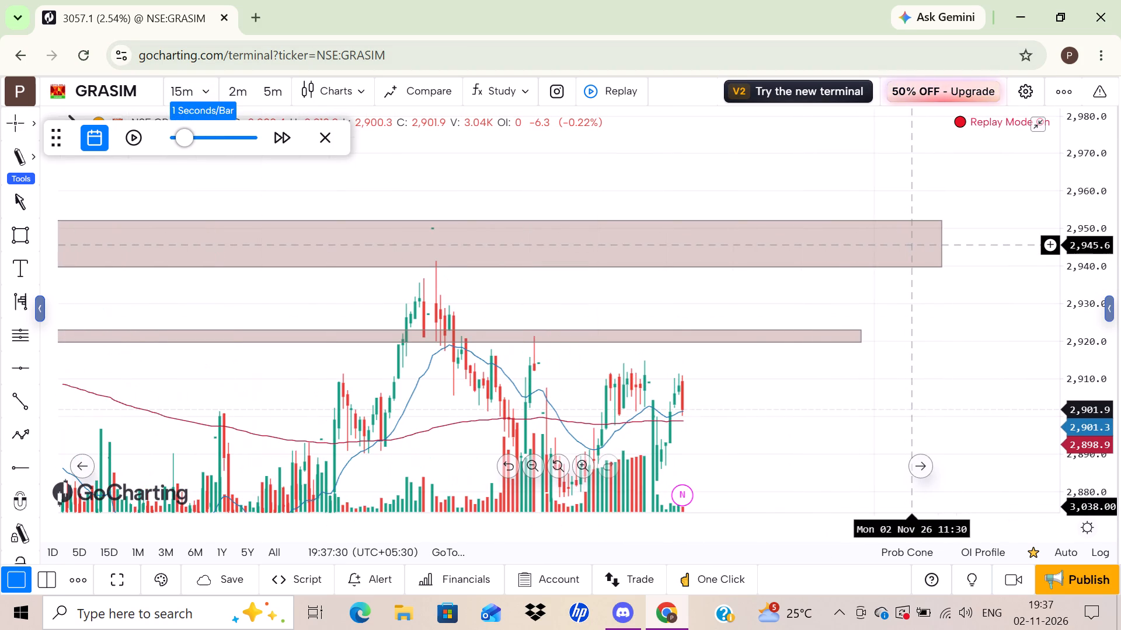
drag(959, 366, 979, 225)
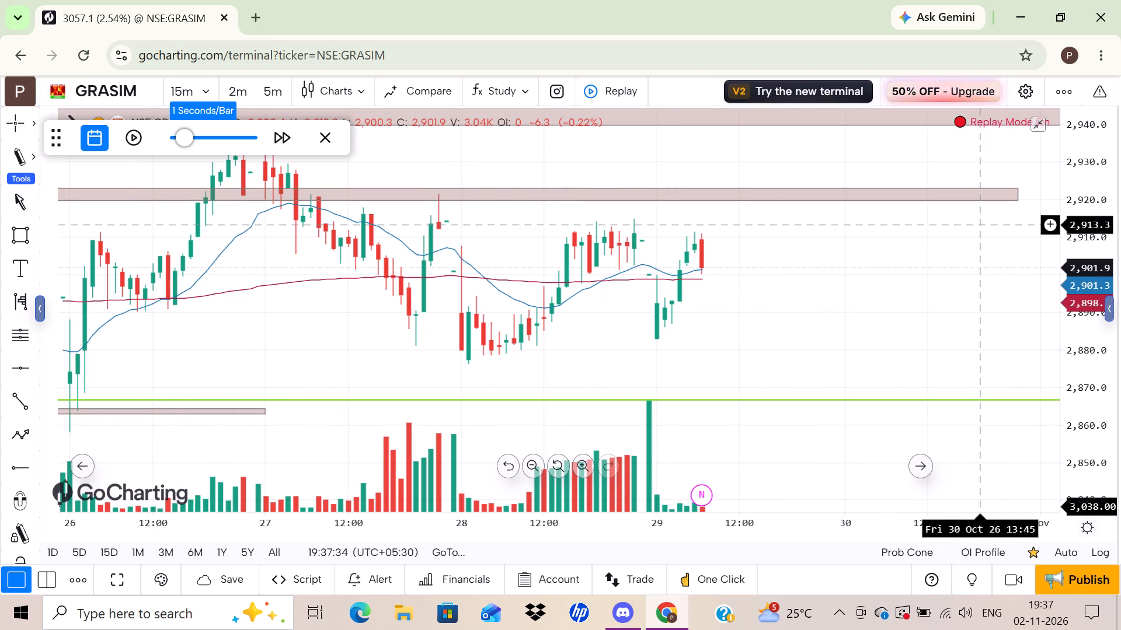
drag(843, 250, 857, 317)
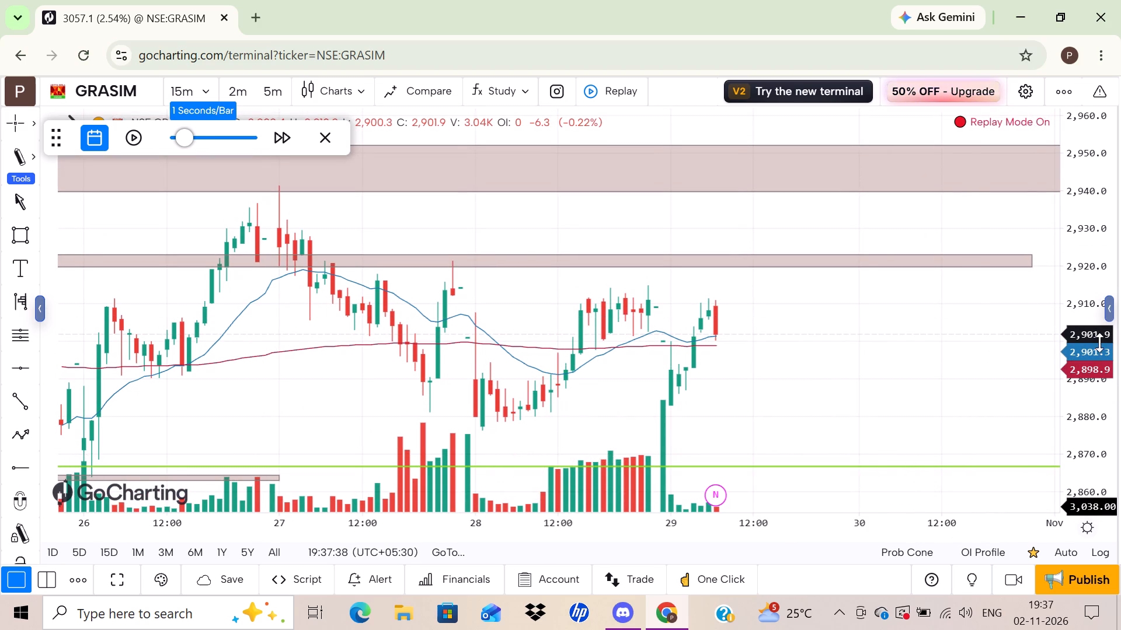
drag(1072, 295, 1059, 176)
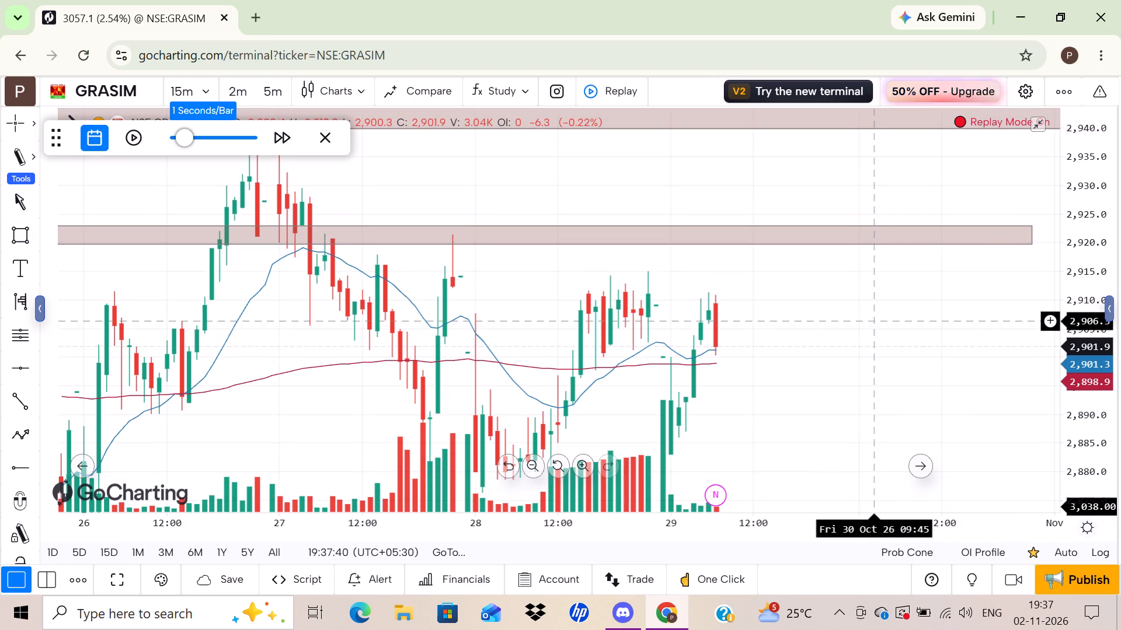
drag(878, 320, 906, 320)
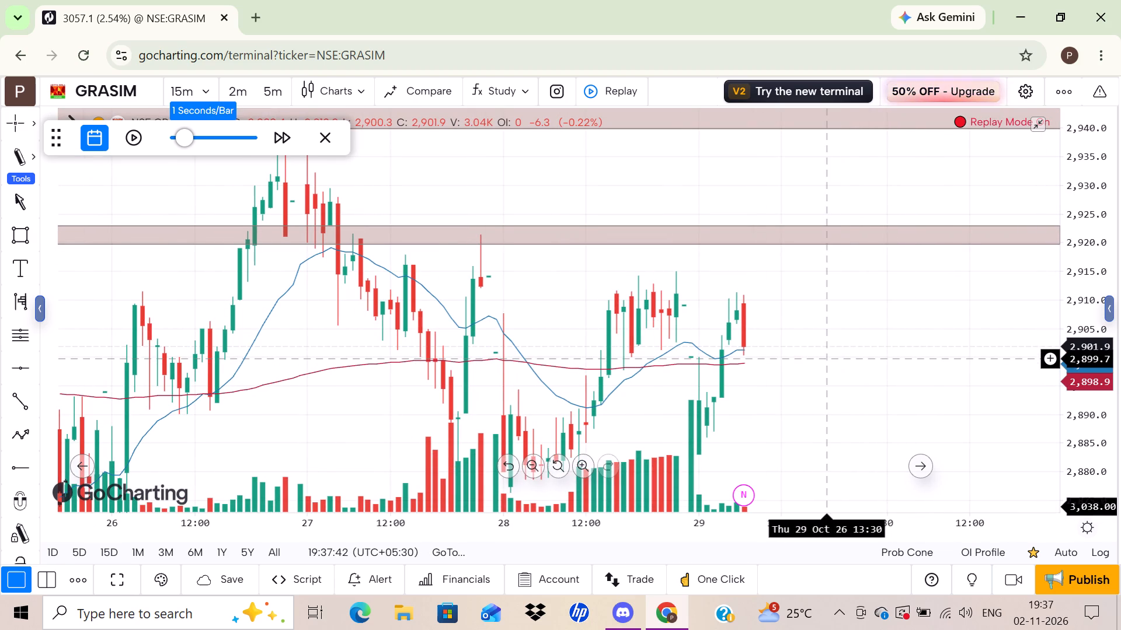
drag(852, 384, 886, 350)
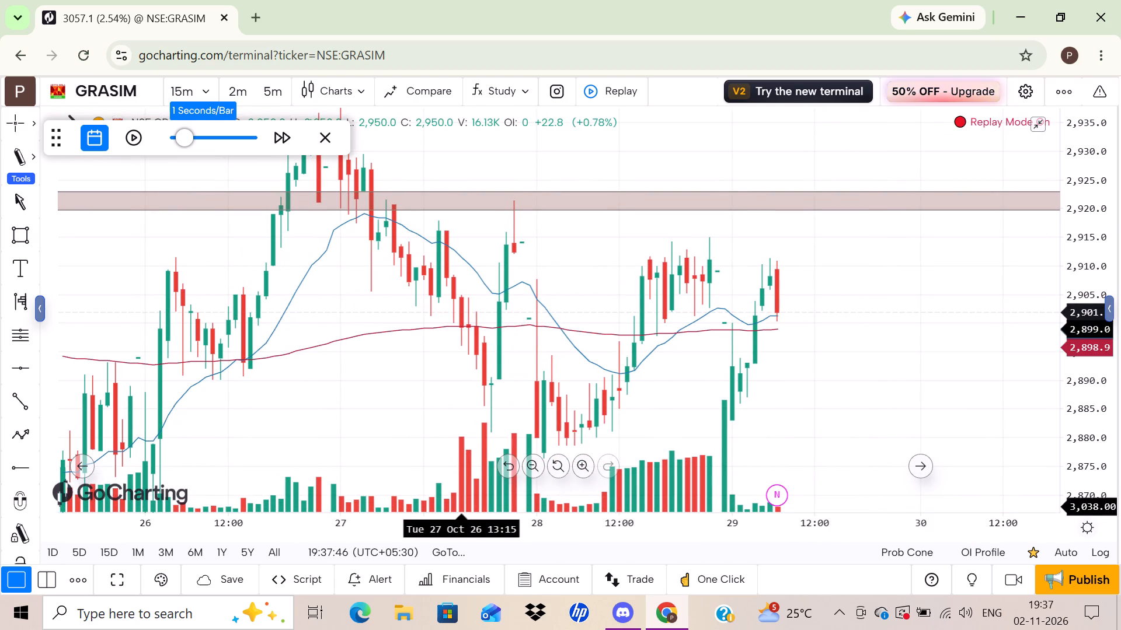
click(11, 470)
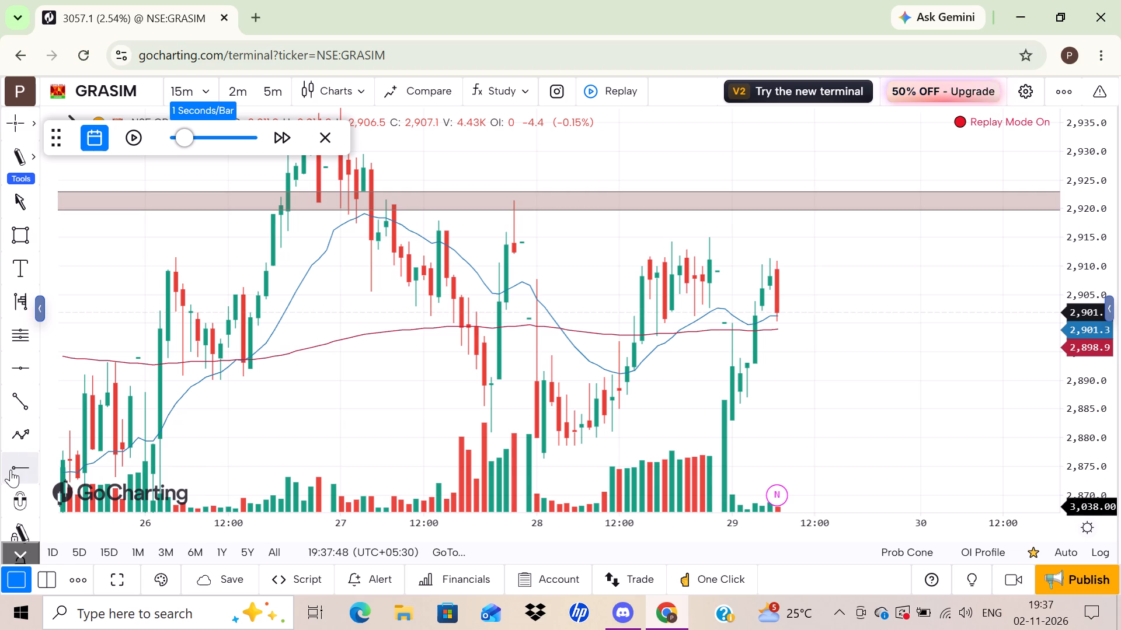
click(242, 294)
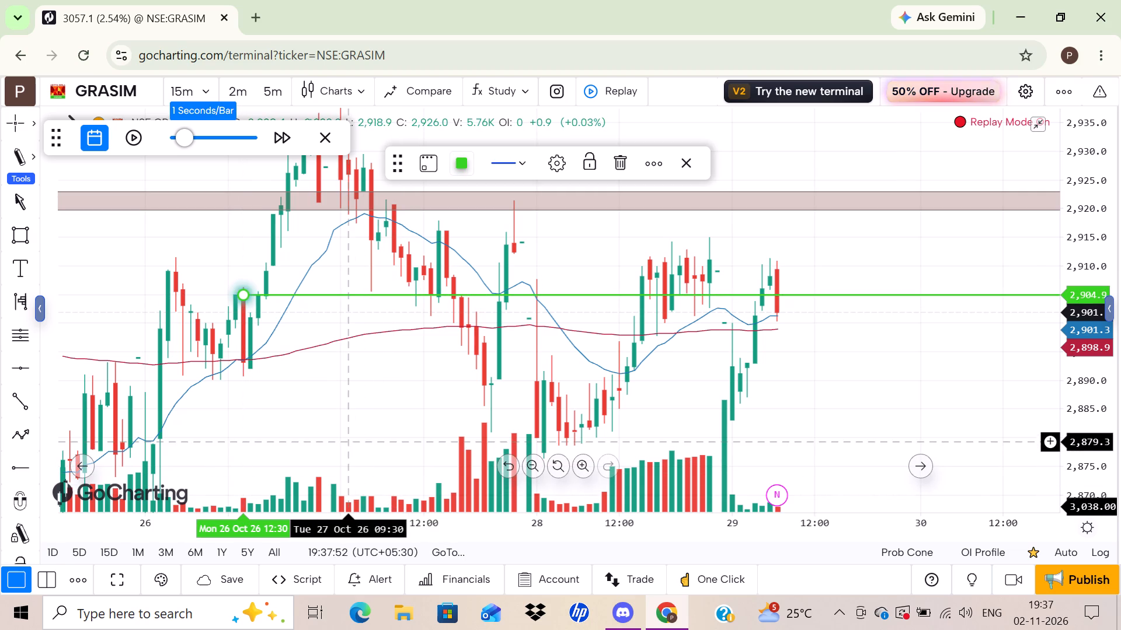
click(347, 442)
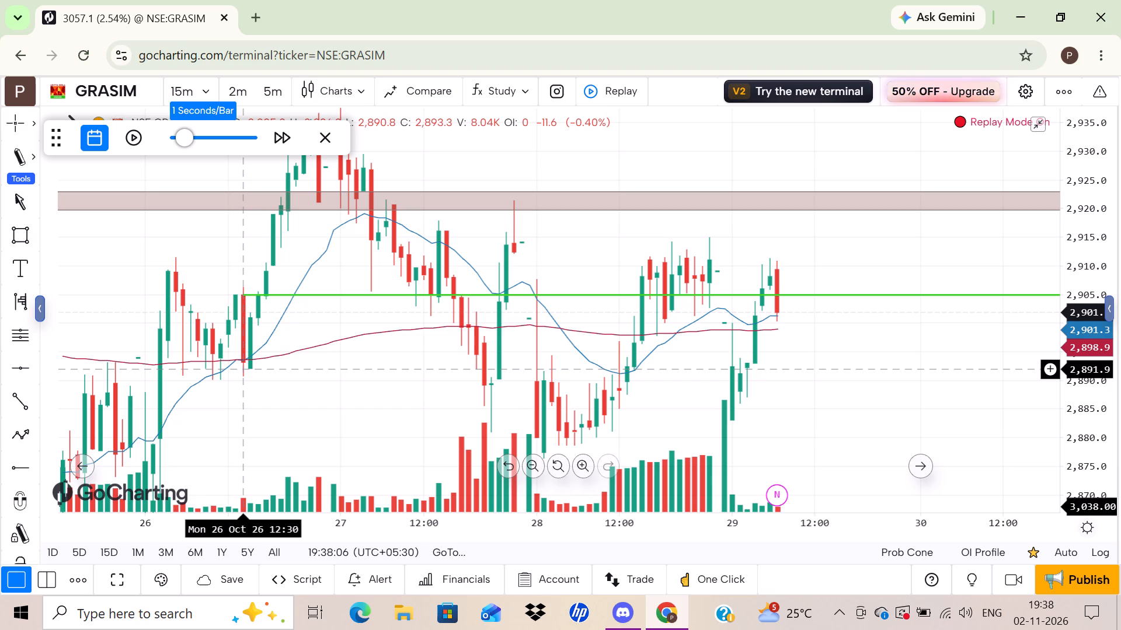
Hide the 200-period EMA, the 20-period EMA and the volume bars on the replay chart.
drag(321, 419, 468, 374)
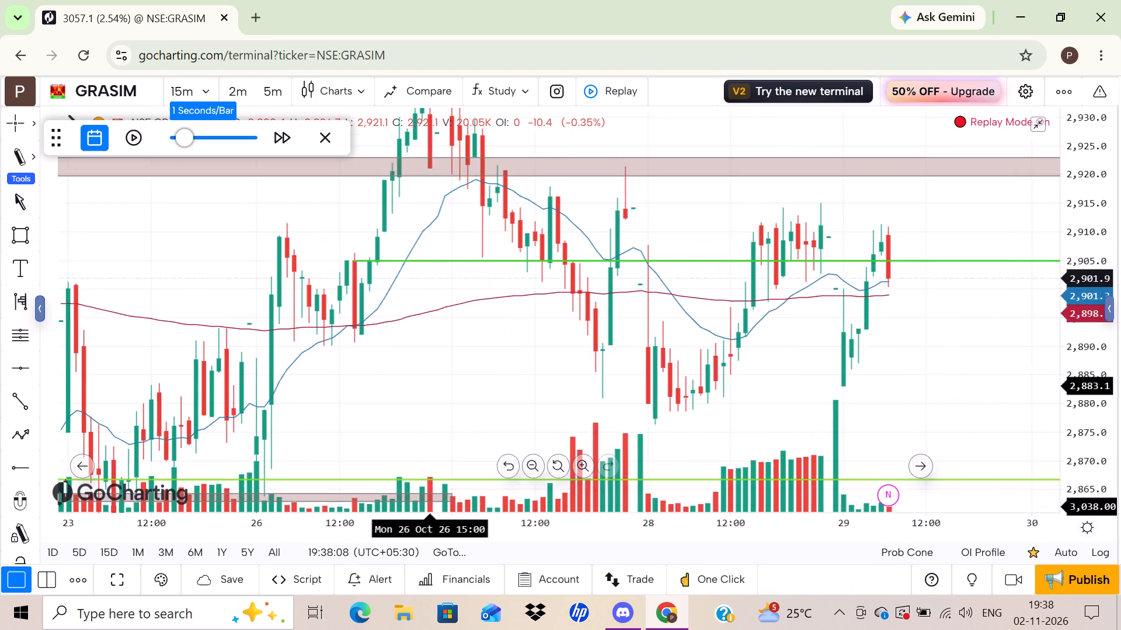
drag(468, 374, 469, 374)
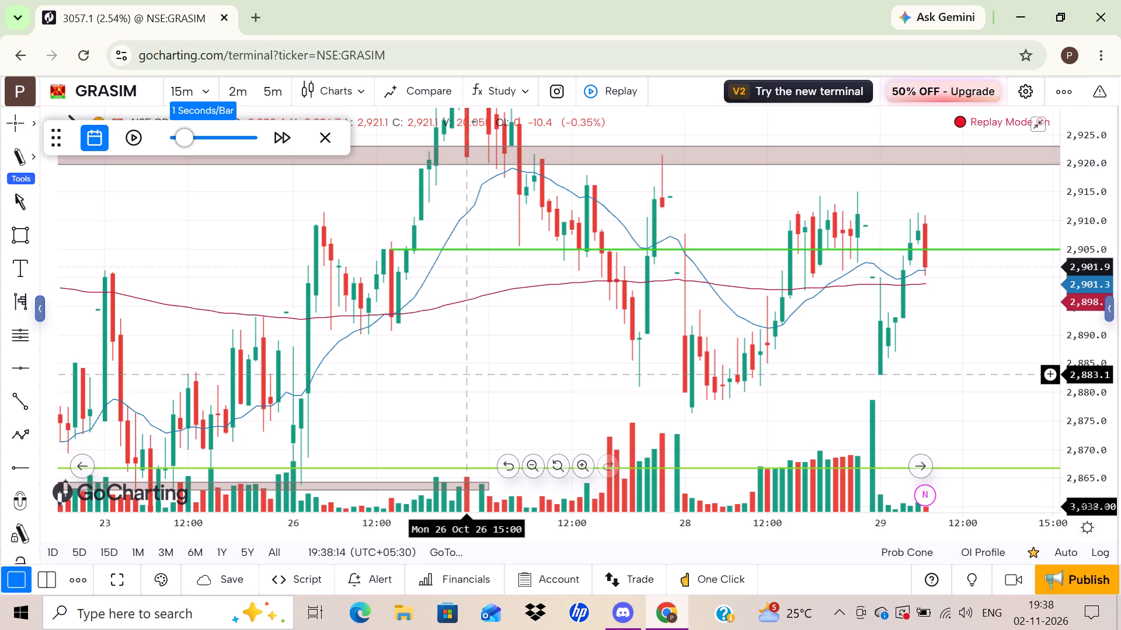
click(76, 110)
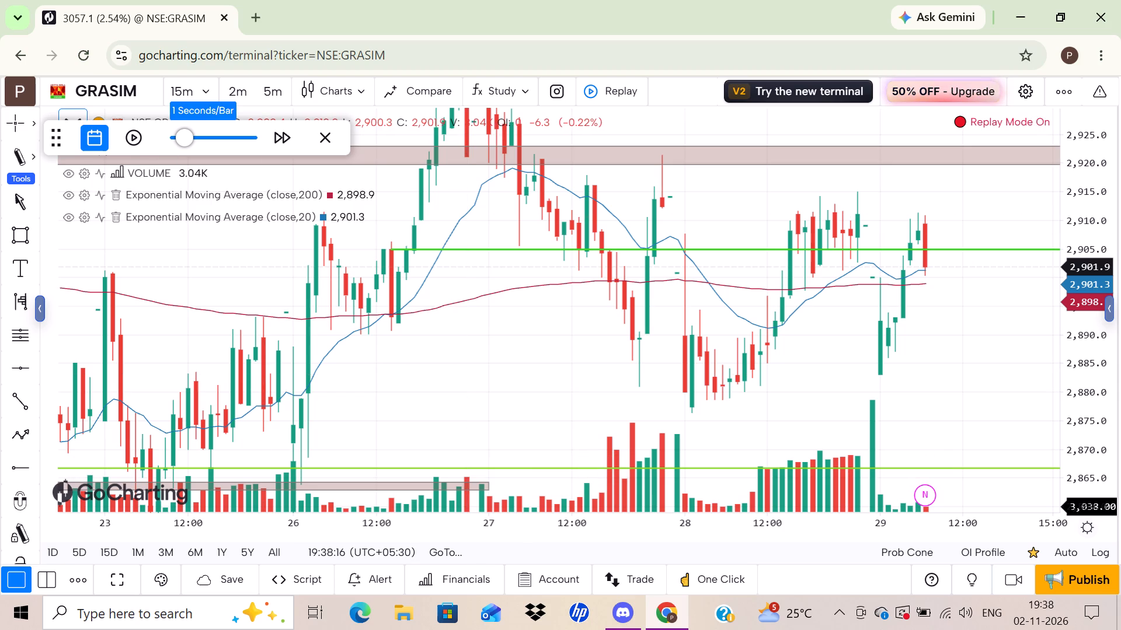
click(69, 194)
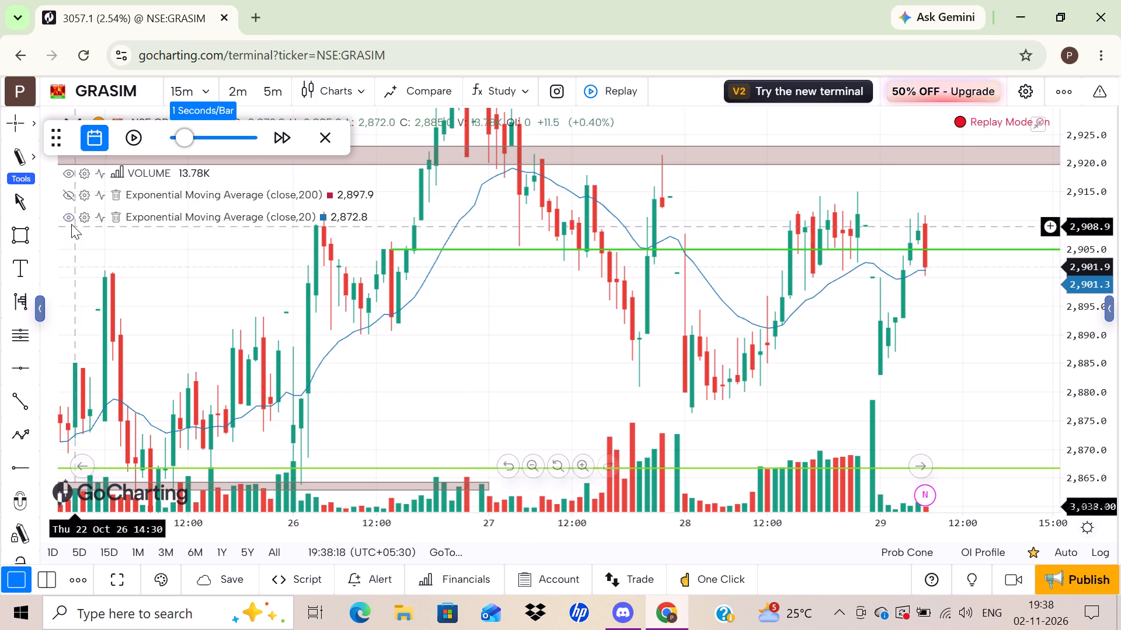
click(69, 219)
click(65, 167)
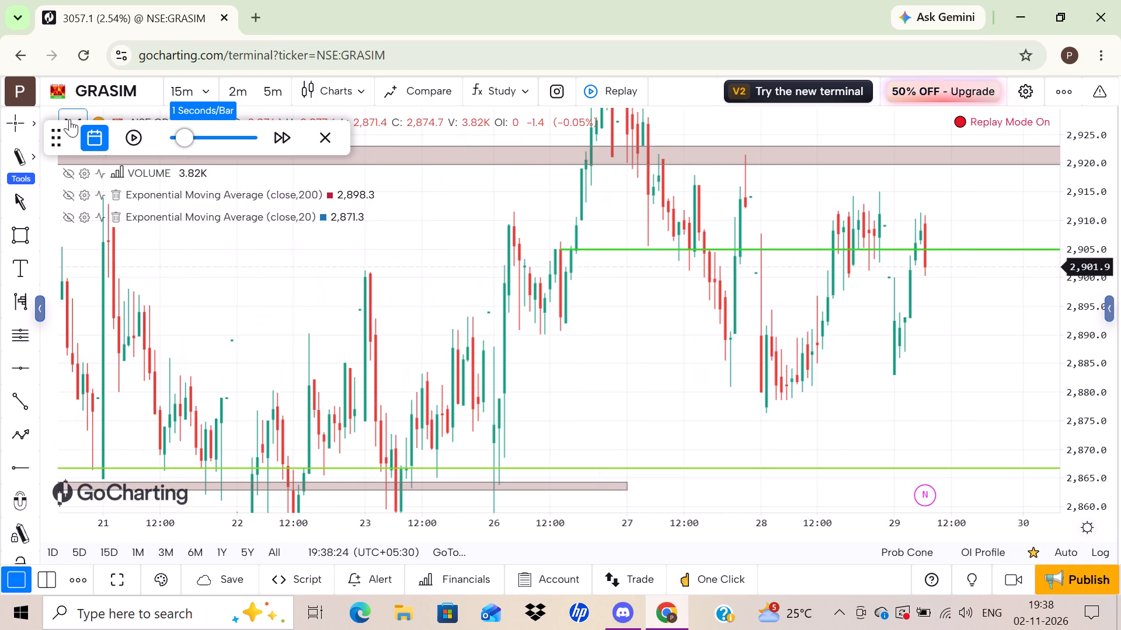
click(69, 115)
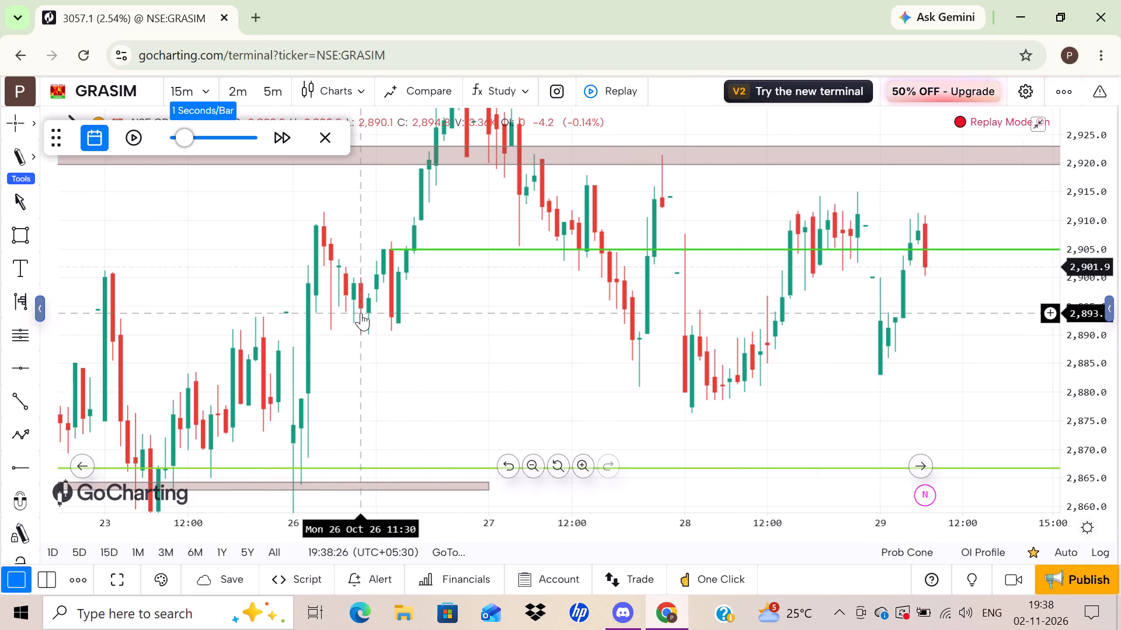
Switch the GRASIM replay chart from 15 minutes to the 1-day interval.
drag(1082, 208, 1095, 291)
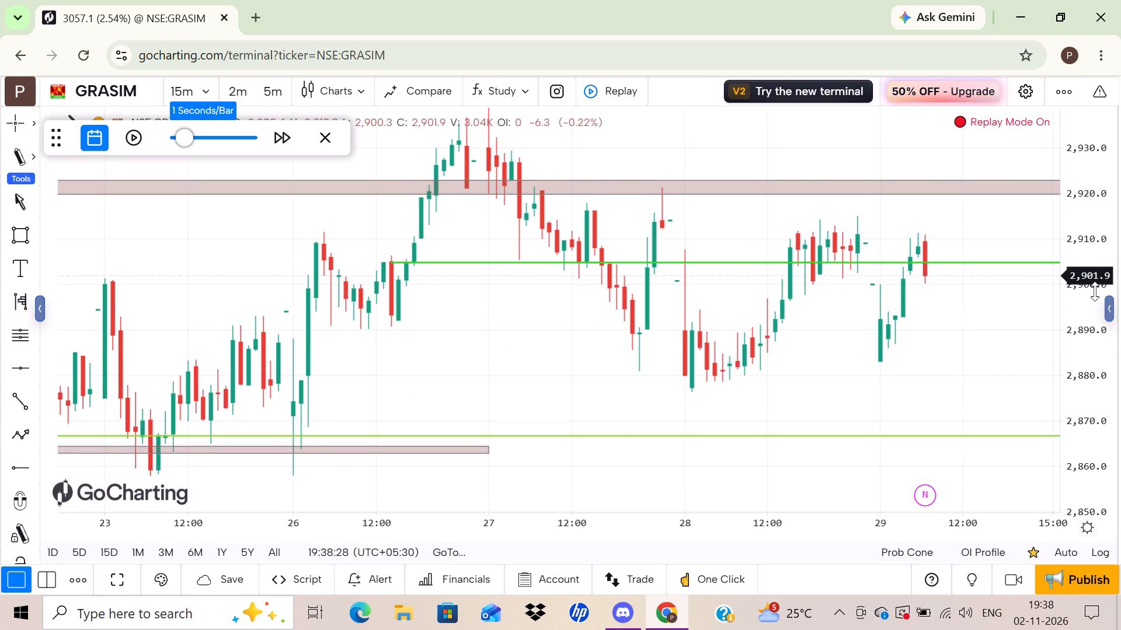
drag(1095, 291, 1096, 296)
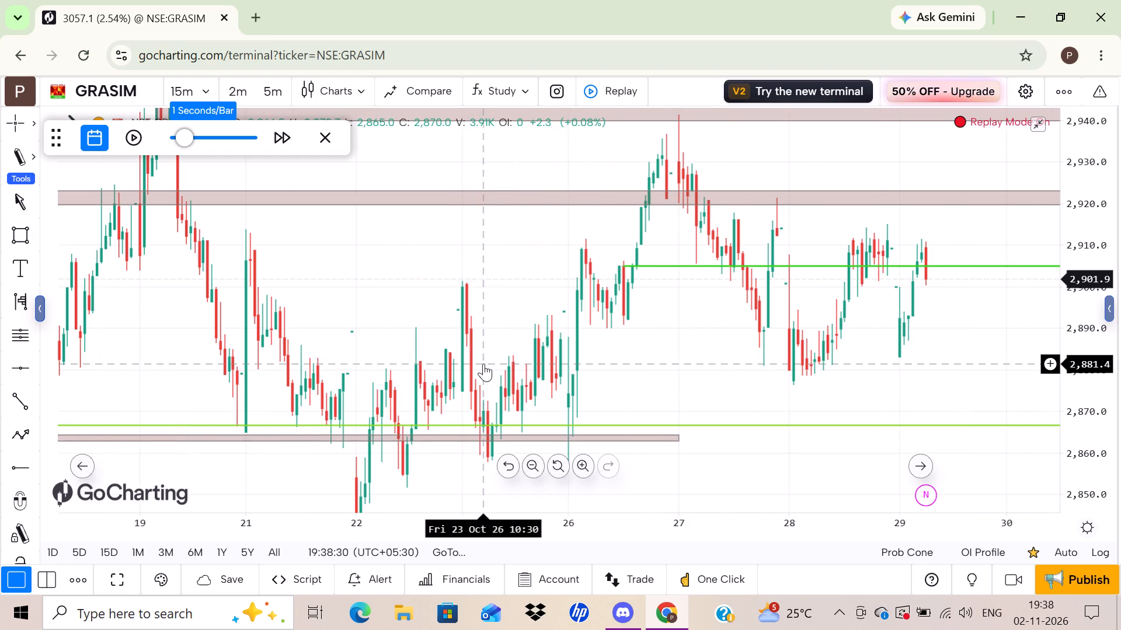
click(186, 82)
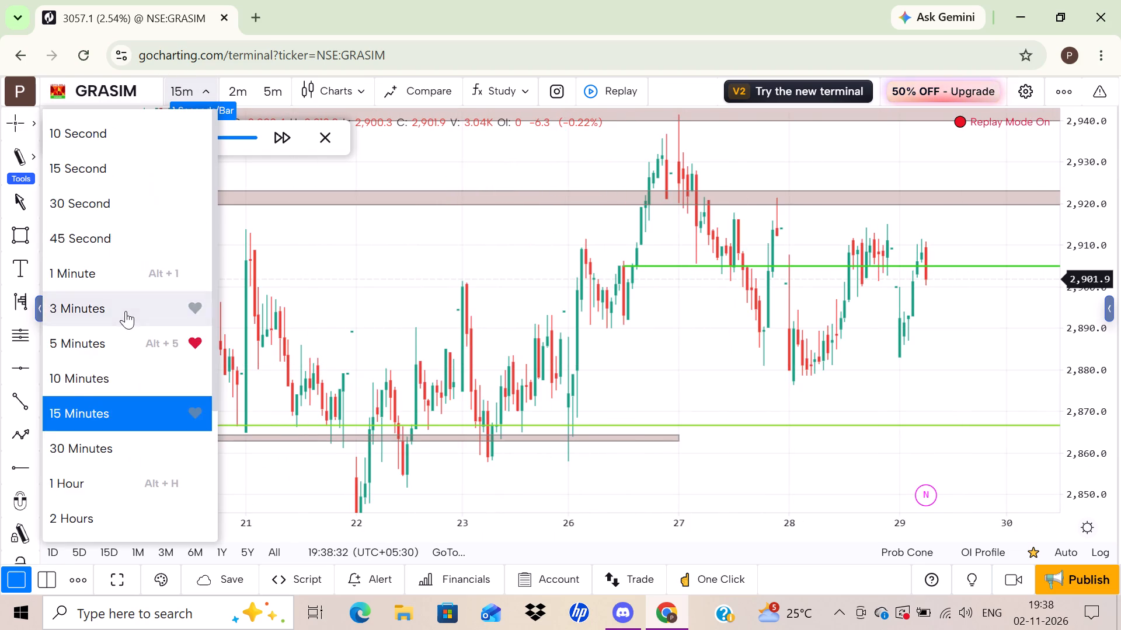
scroll(126, 311, down, 3)
click(82, 397)
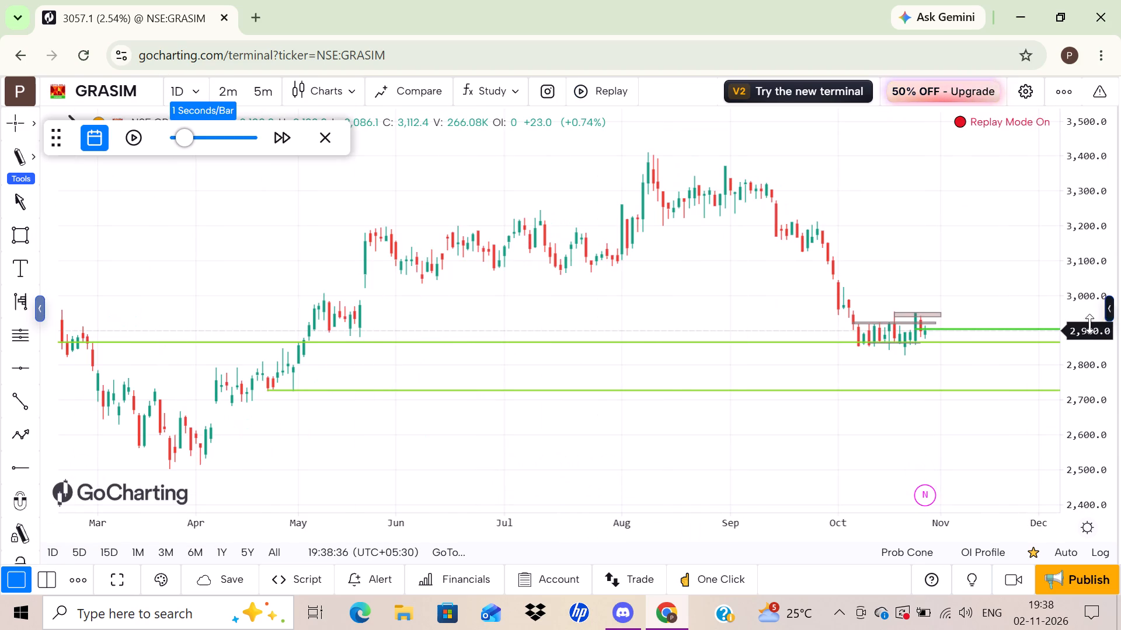
Lower the long green horizontal line near the October candle lows to about 2,855.
drag(1080, 359, 1042, 101)
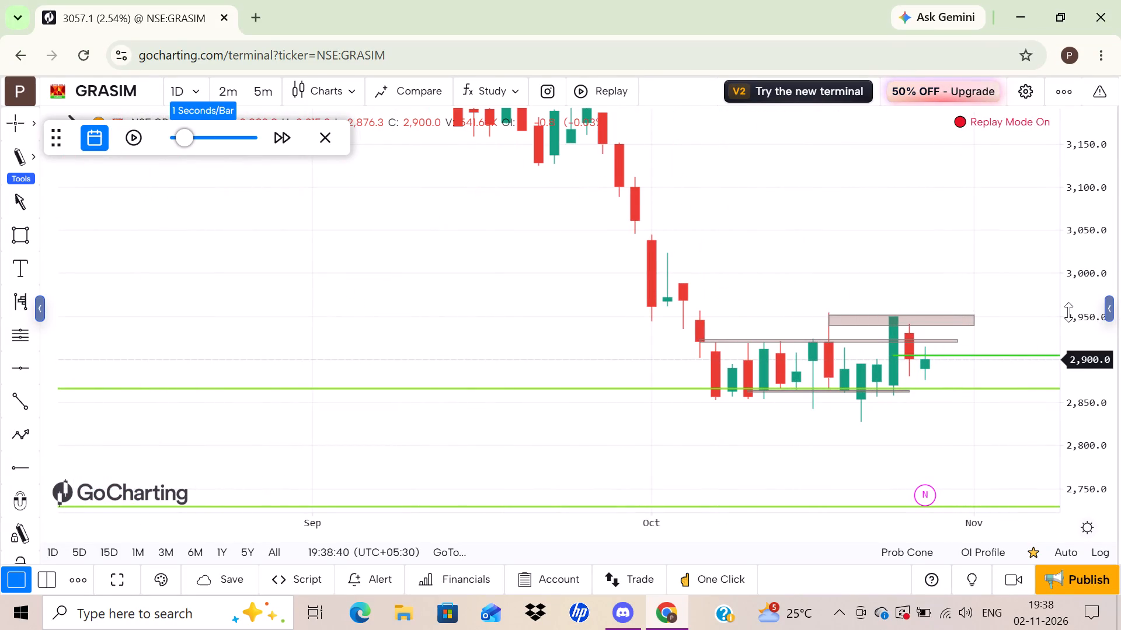
drag(1090, 310, 1054, 136)
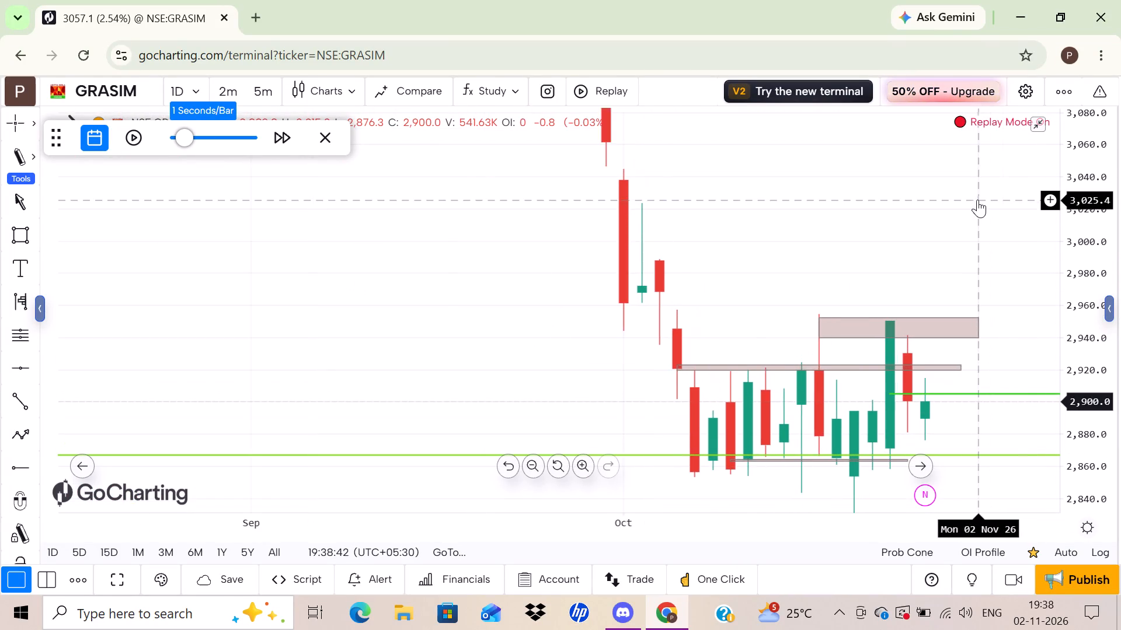
drag(952, 244, 894, 87)
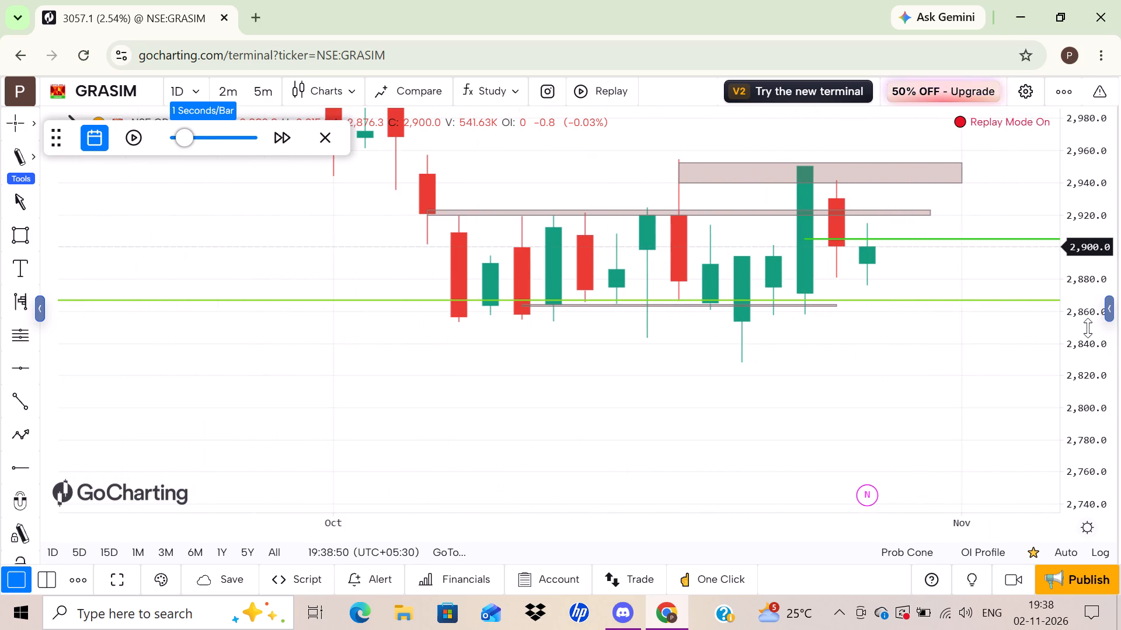
drag(1088, 328, 1092, 223)
drag(877, 292, 855, 318)
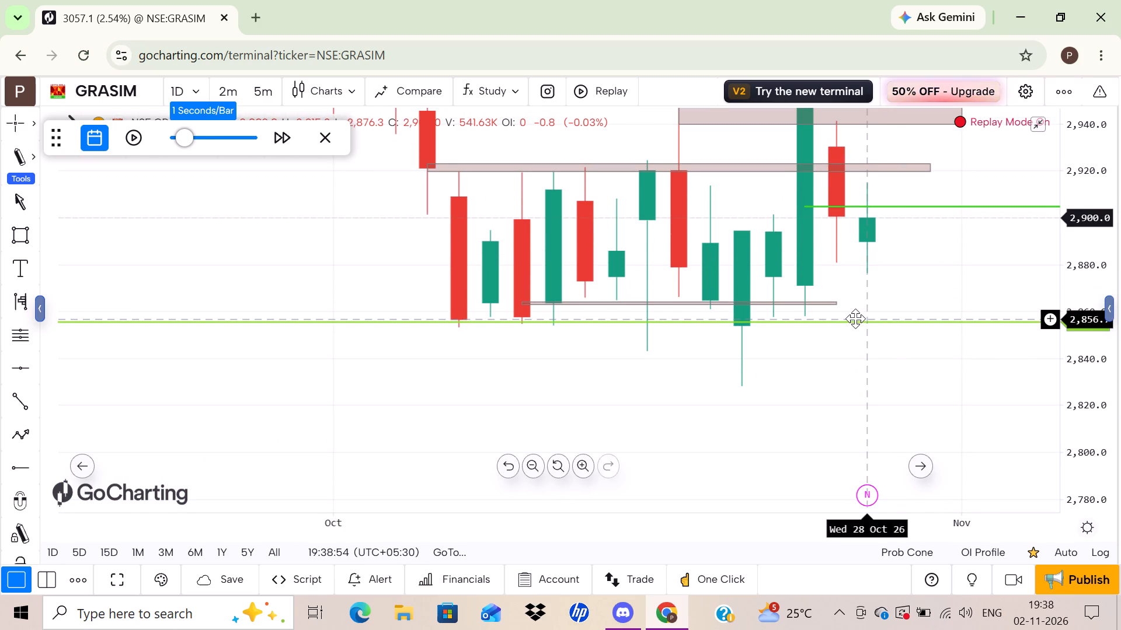
drag(855, 318, 857, 322)
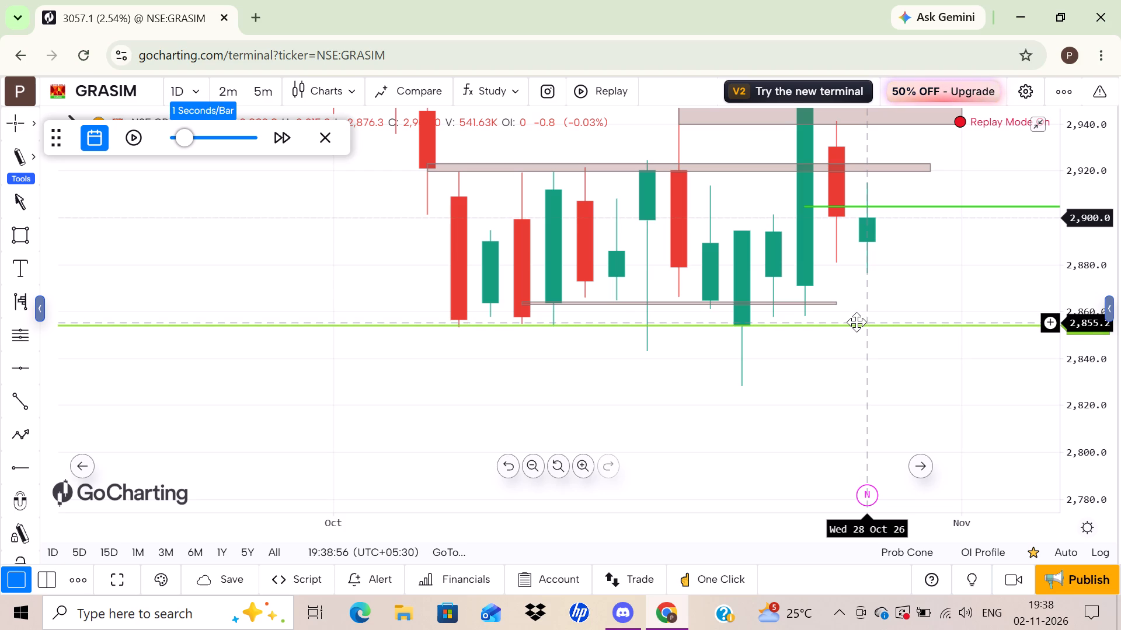
drag(857, 322, 857, 321)
click(857, 321)
click(929, 442)
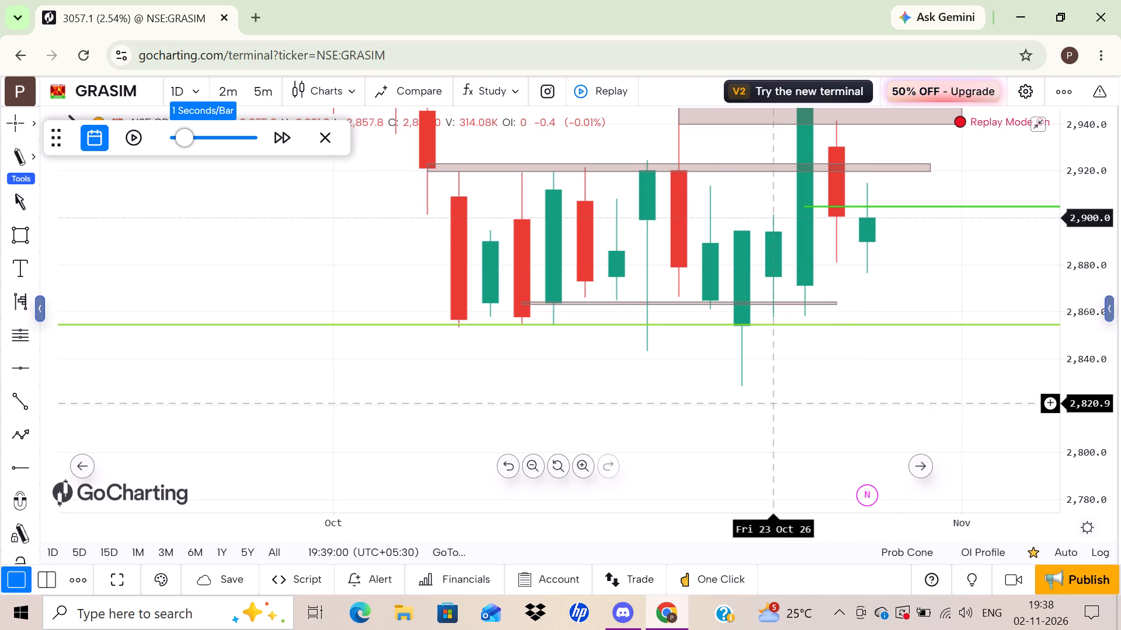
Show the volume bars again beneath the daily October candles, leaving both EMAs hidden.
click(72, 107)
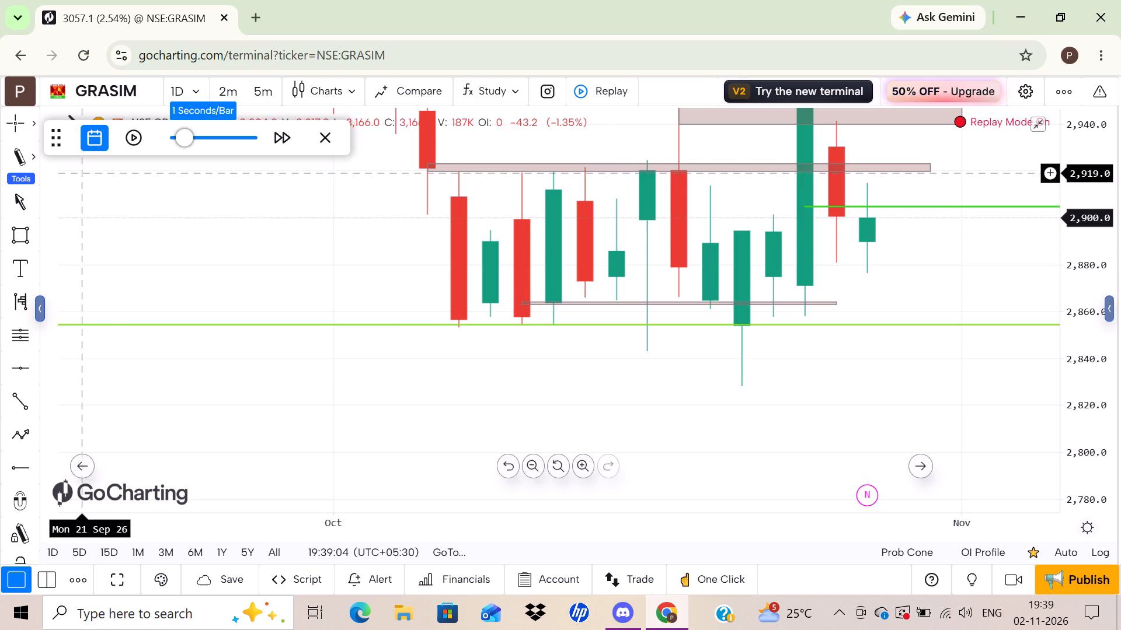
click(68, 116)
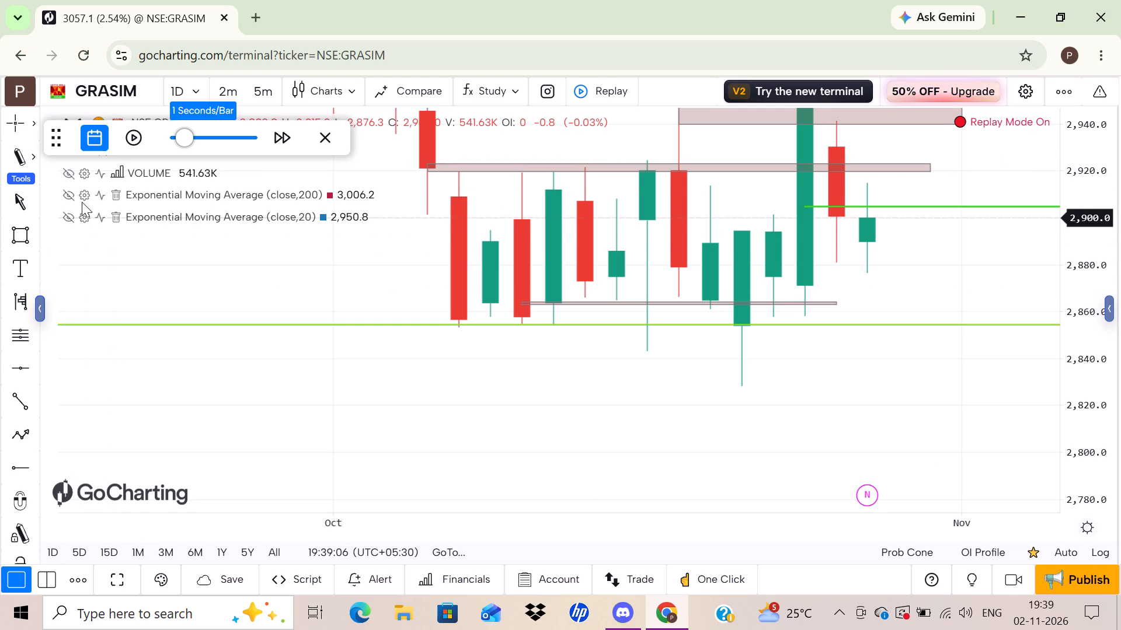
click(69, 176)
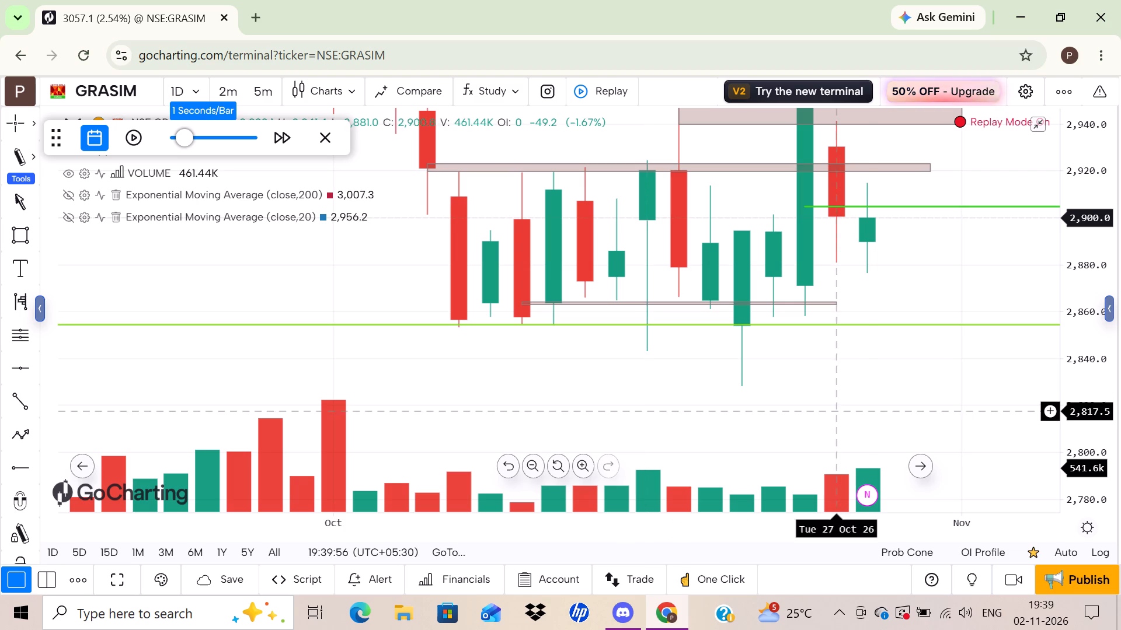
drag(875, 399, 797, 405)
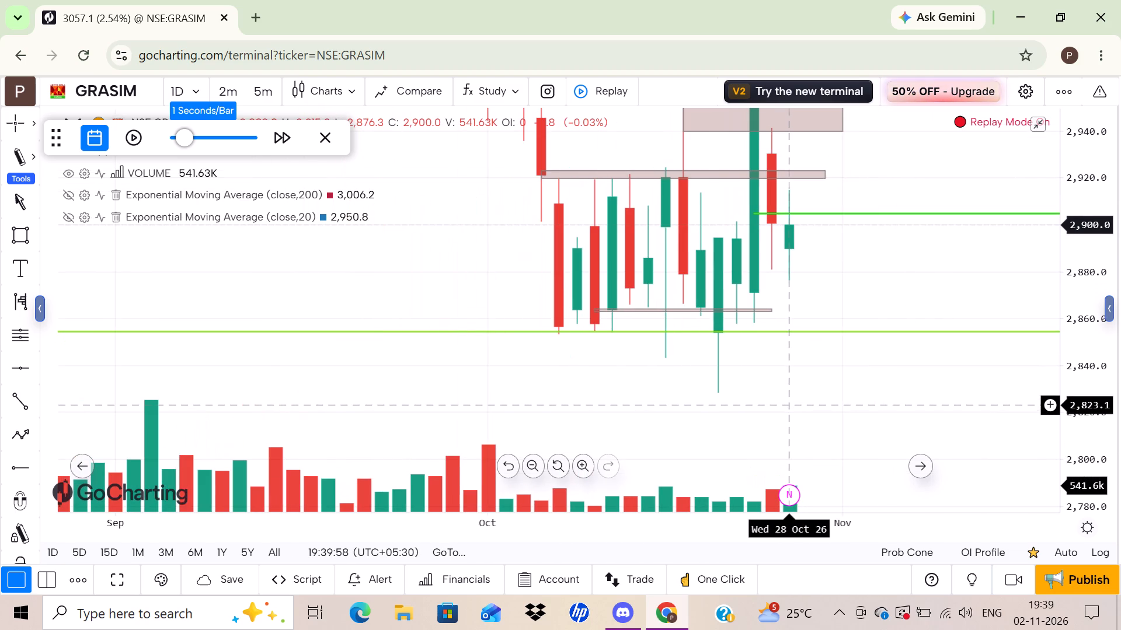
drag(1086, 314, 1099, 408)
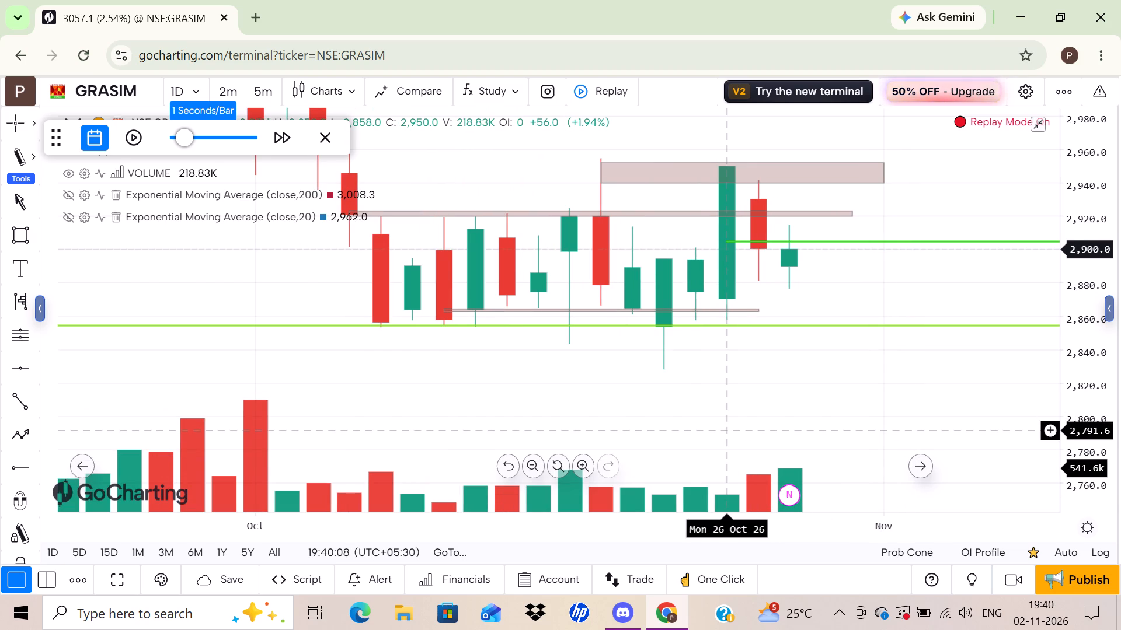
Delete the short green horizontal ray at about 2,905 on the daily chart.
click(820, 242)
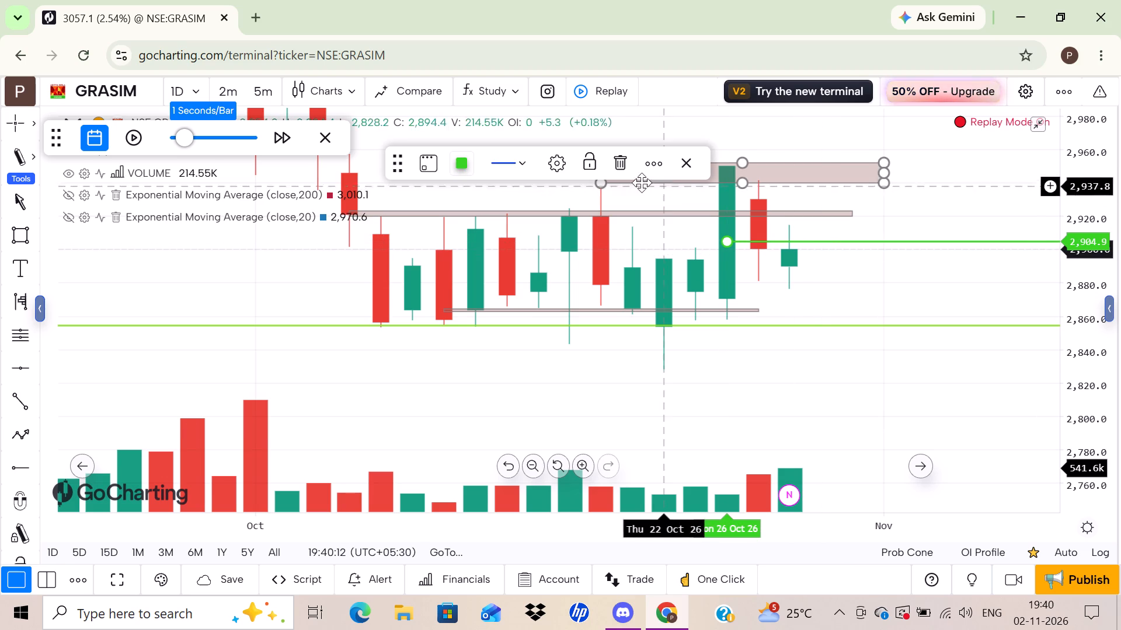
click(625, 168)
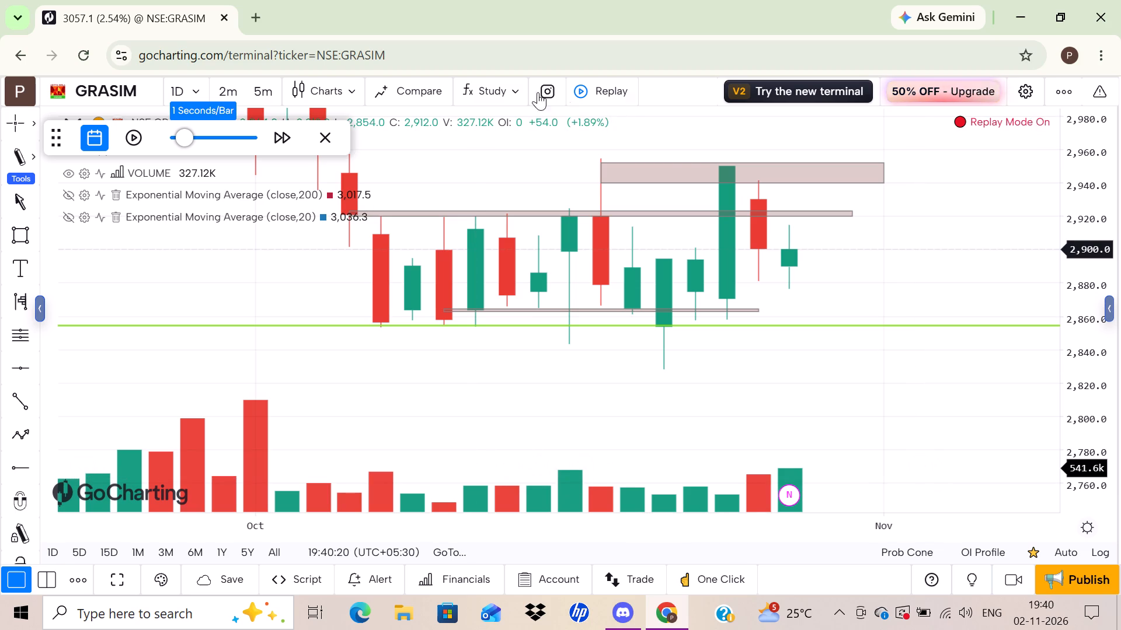
Restart the bar replay from the 27 Oct 26 daily candle.
click(604, 84)
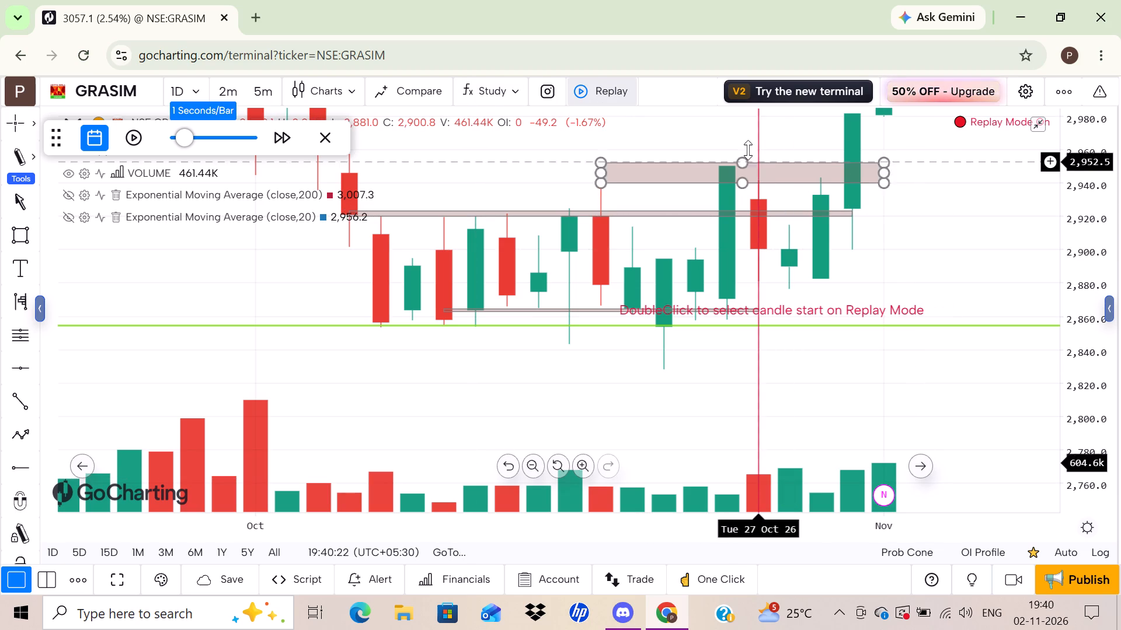
double_click(747, 146)
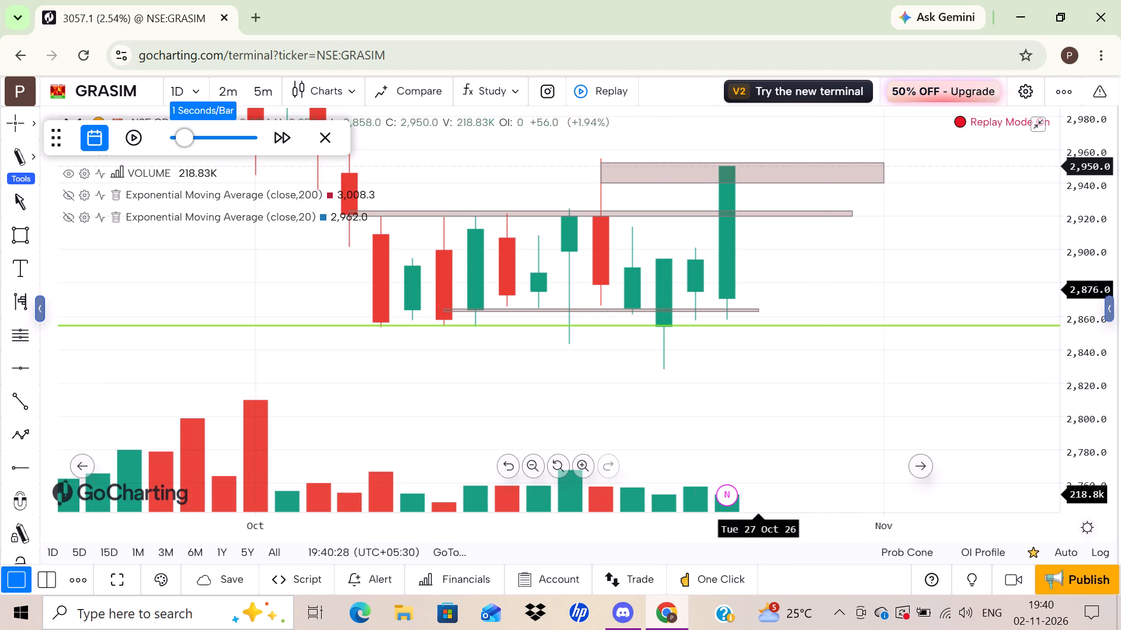
Recolour the narrow zone near 2,921 with a dark red C71010 outline and a bright red fill.
click(849, 212)
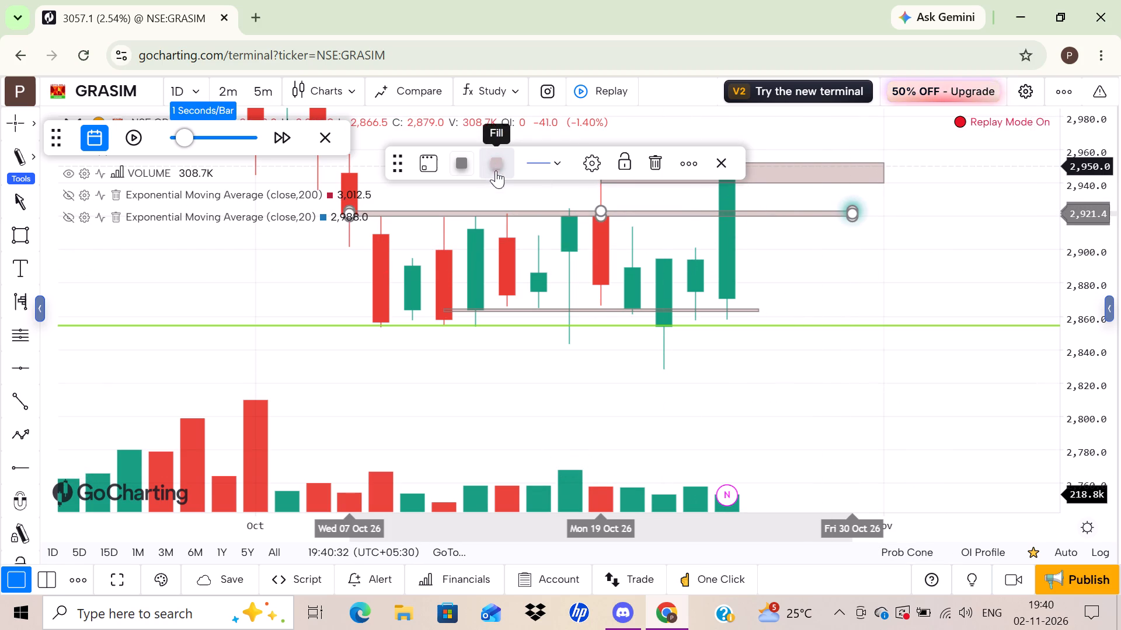
click(467, 161)
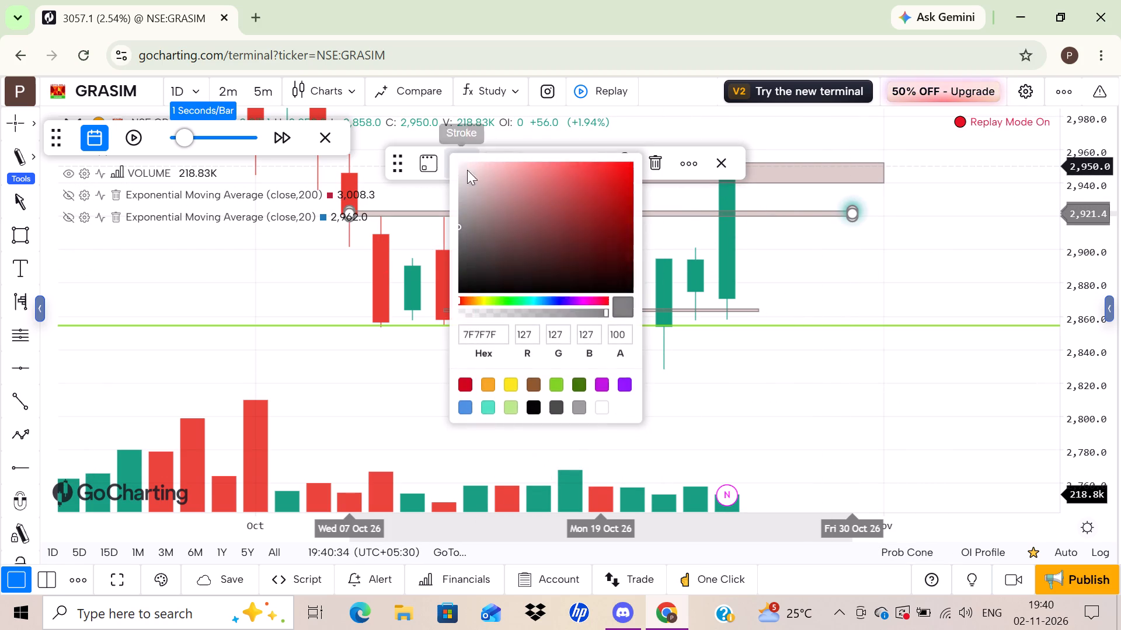
click(619, 190)
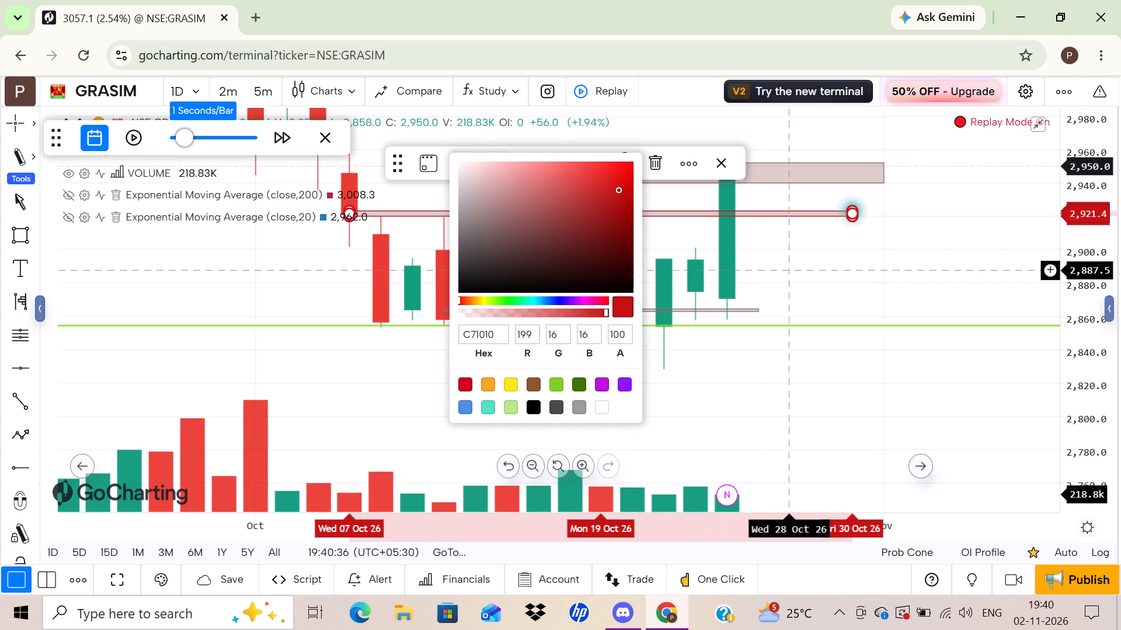
click(784, 269)
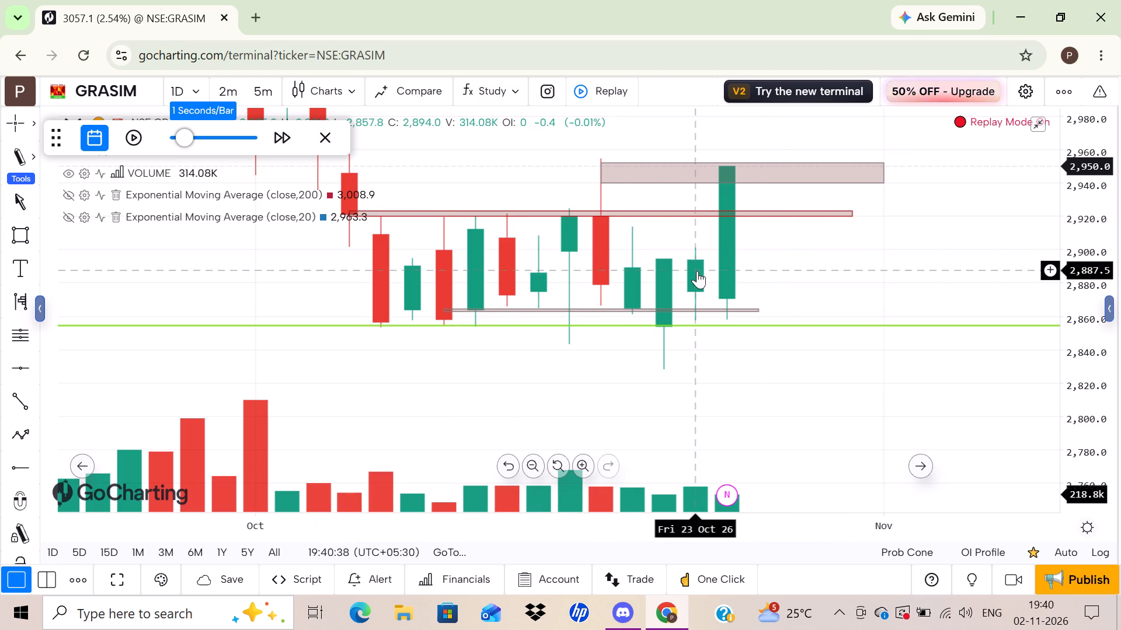
click(771, 210)
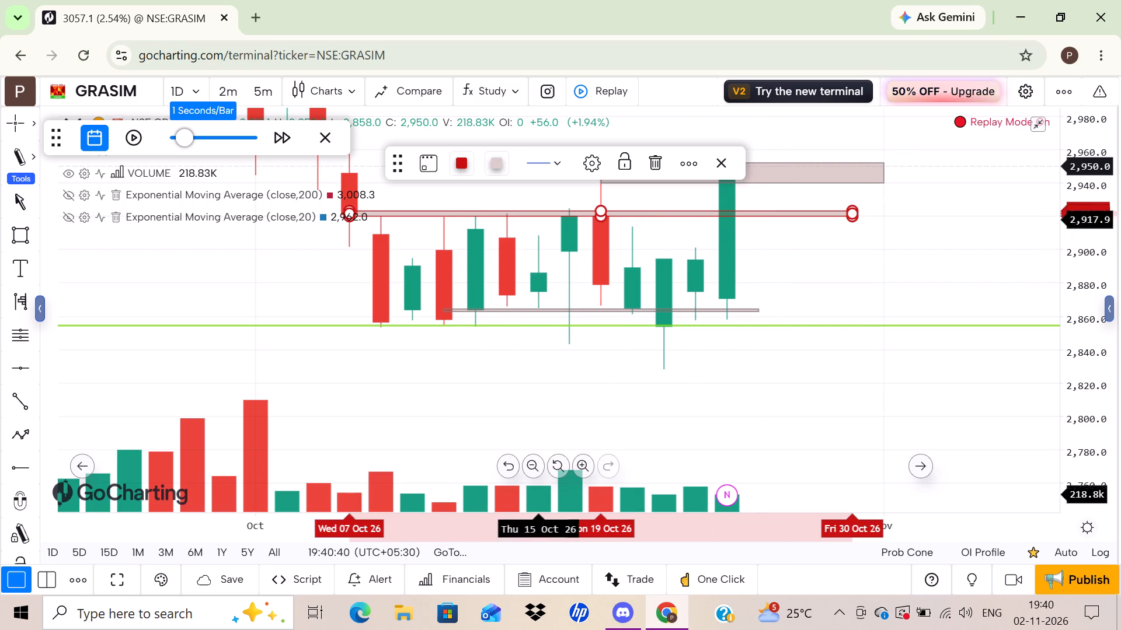
click(499, 156)
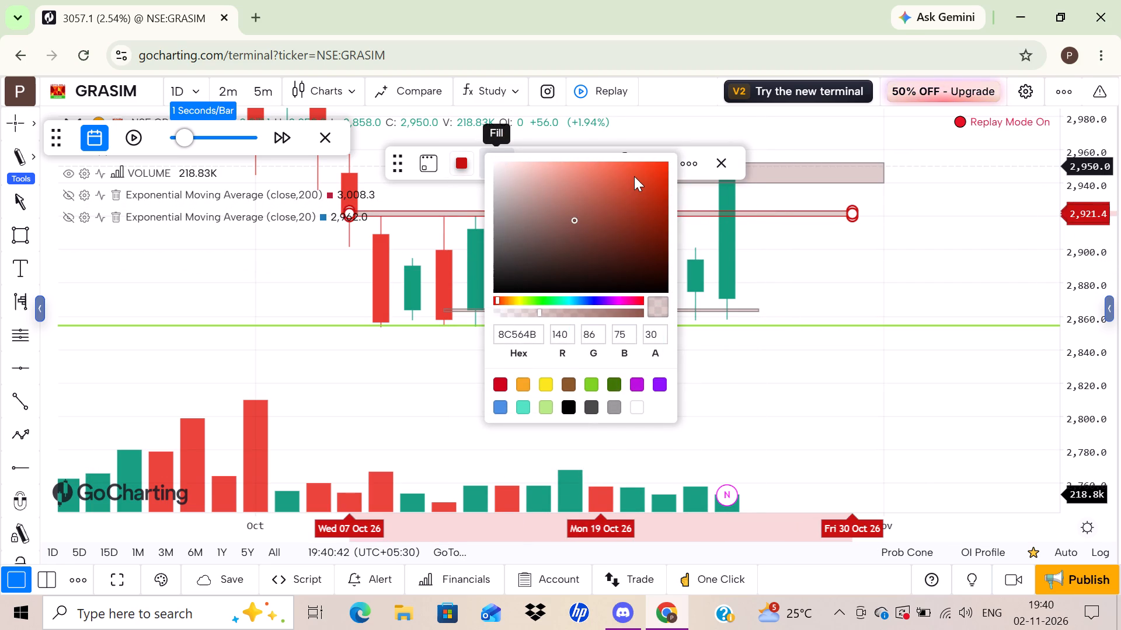
click(634, 176)
click(954, 254)
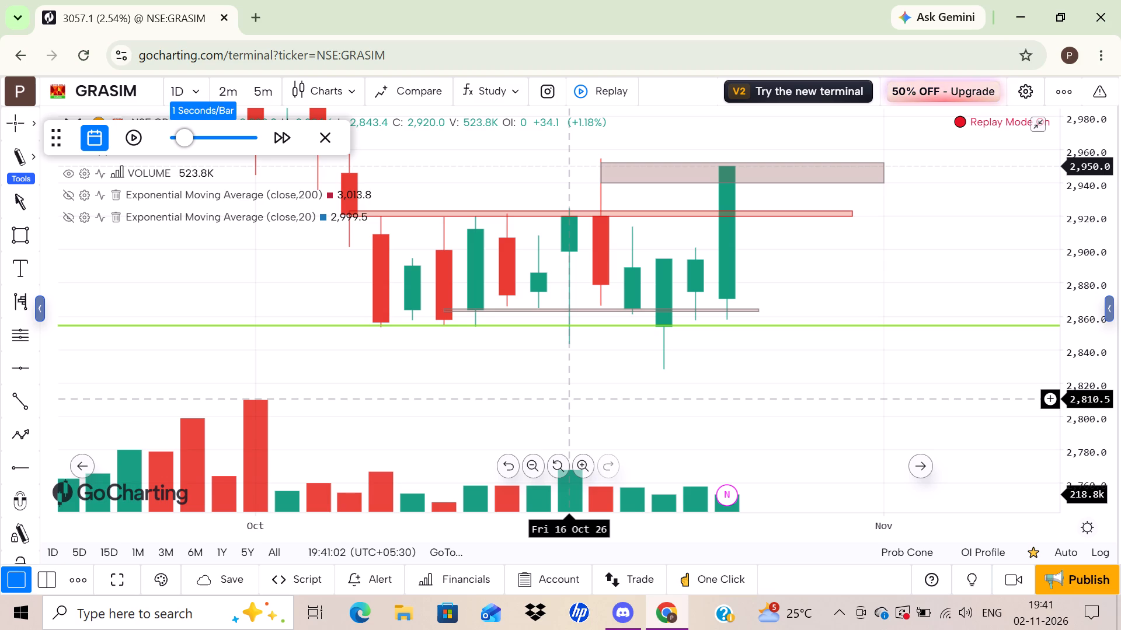
Collapse the indicator legend and switch the GRASIM replay chart to the 15-minute interval.
drag(788, 435, 735, 422)
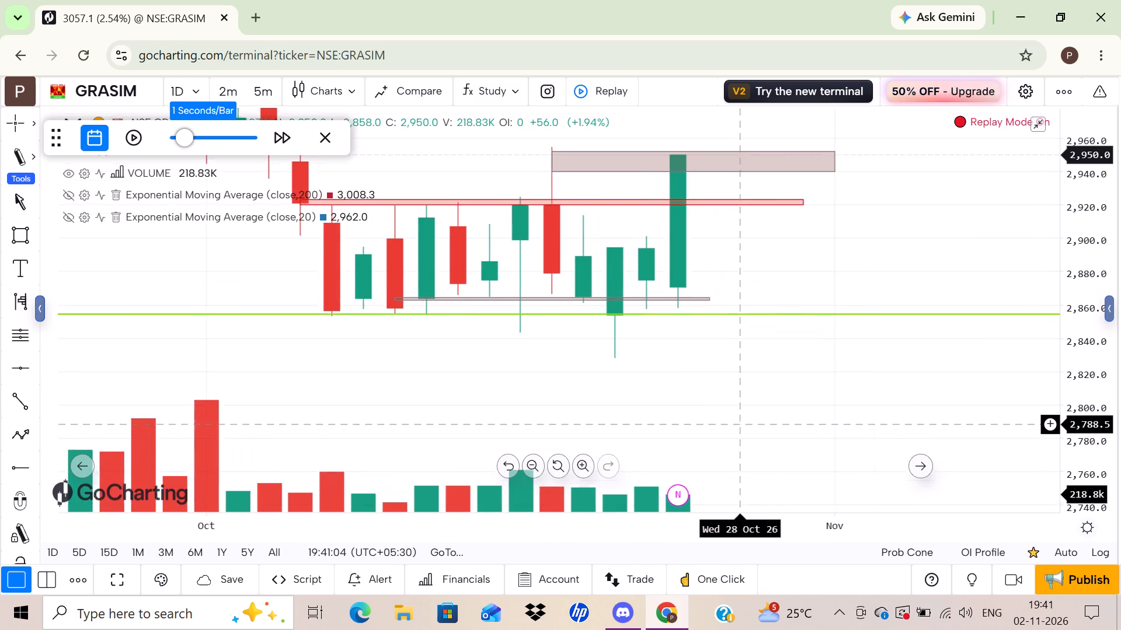
drag(735, 422, 734, 422)
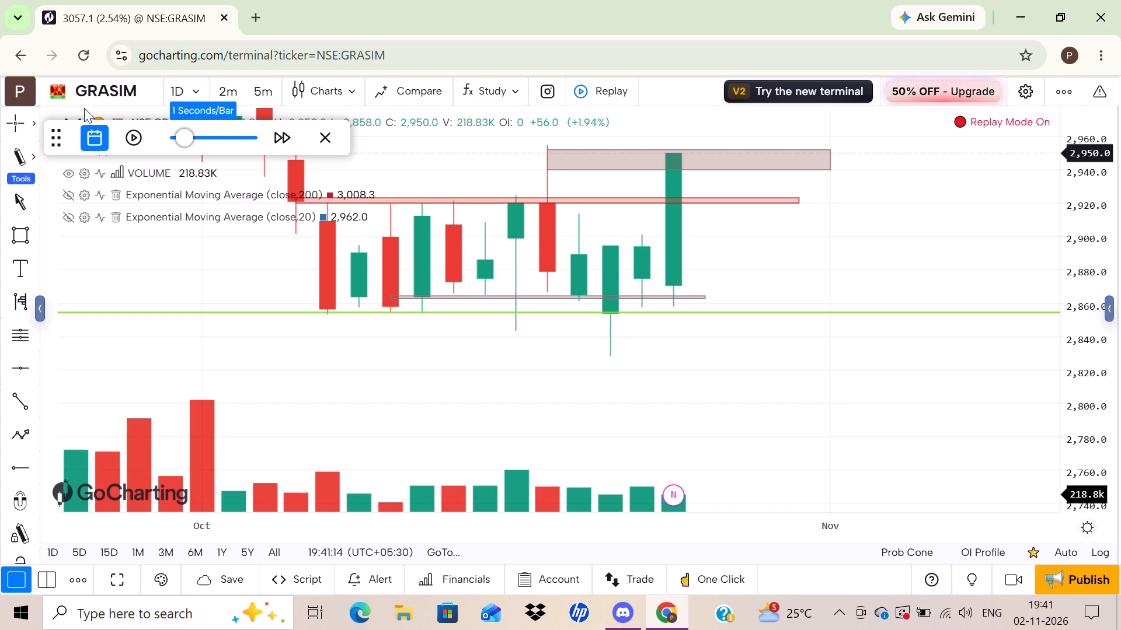
click(80, 113)
click(187, 89)
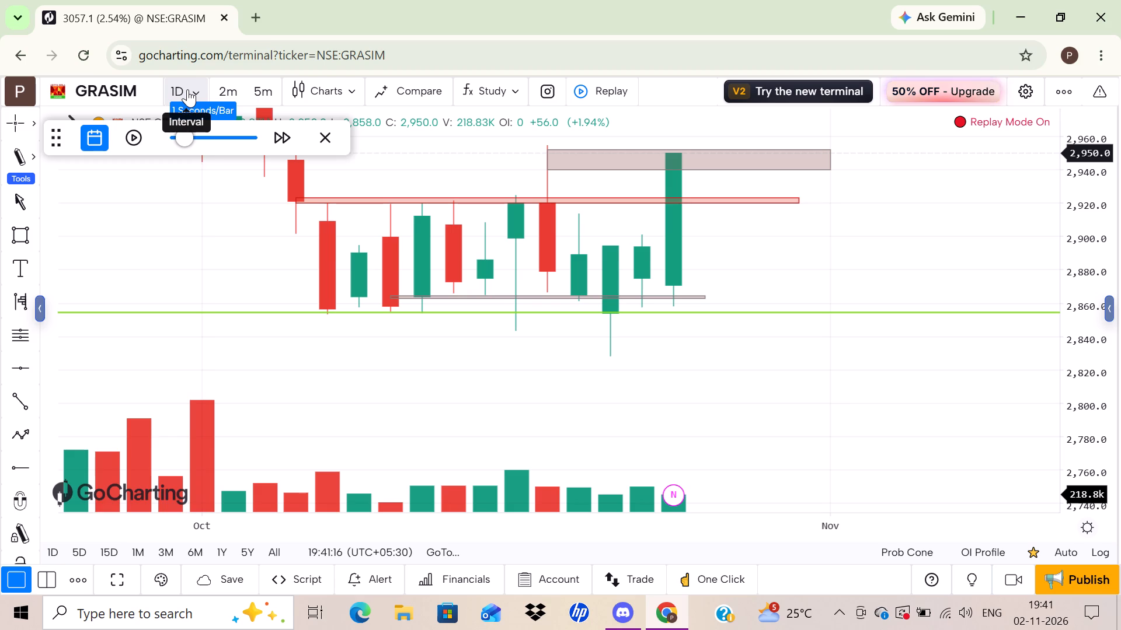
click(121, 403)
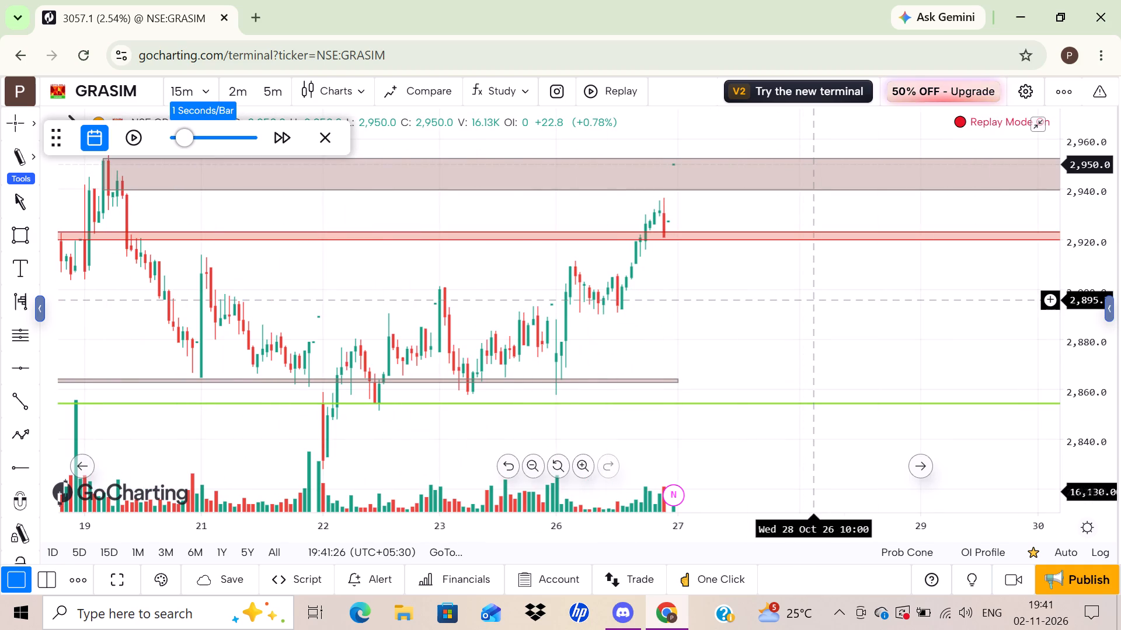
Draw a thin rectangle zone from about 2,892 to 2,889 beneath the 26 Oct pullback lows, extending to 28 Oct 10:15.
drag(1100, 286, 1084, 199)
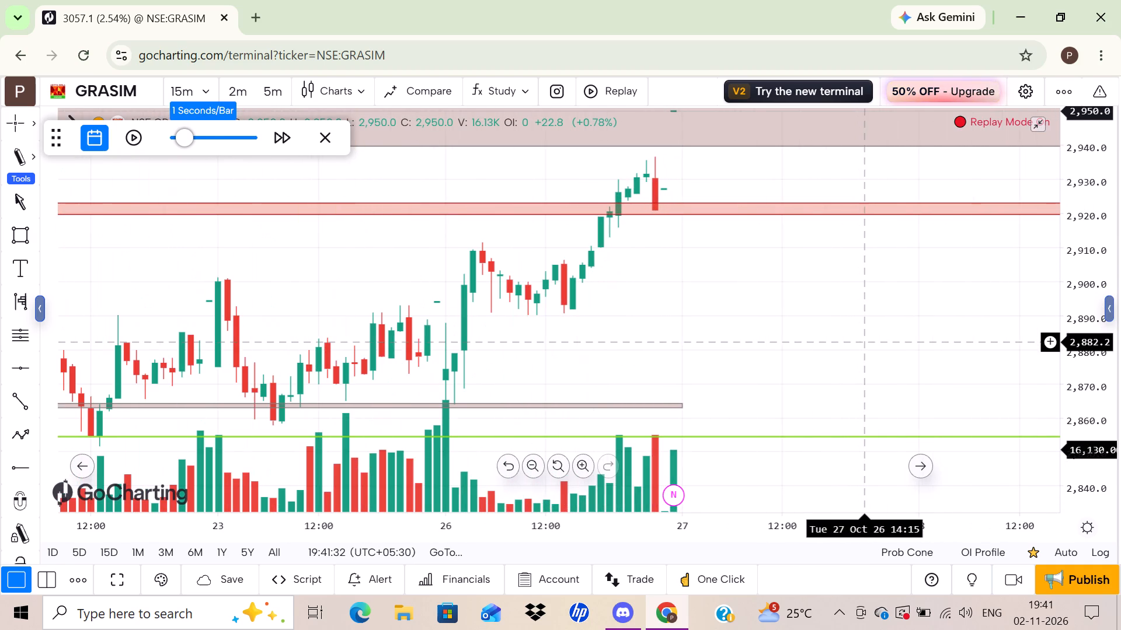
drag(1083, 309, 1062, 196)
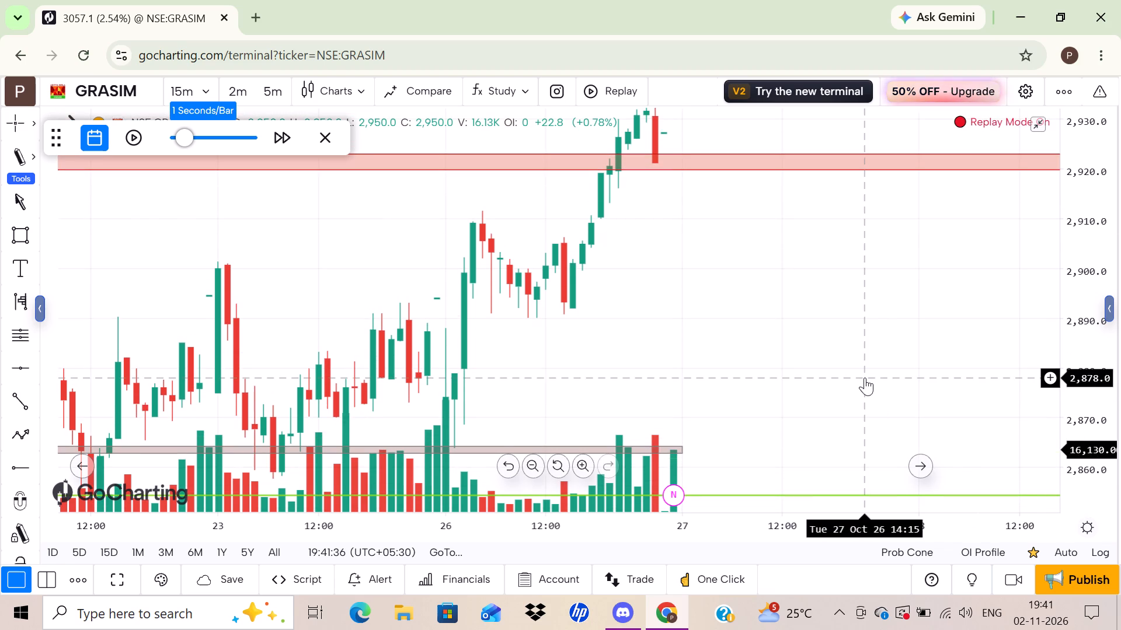
click(18, 226)
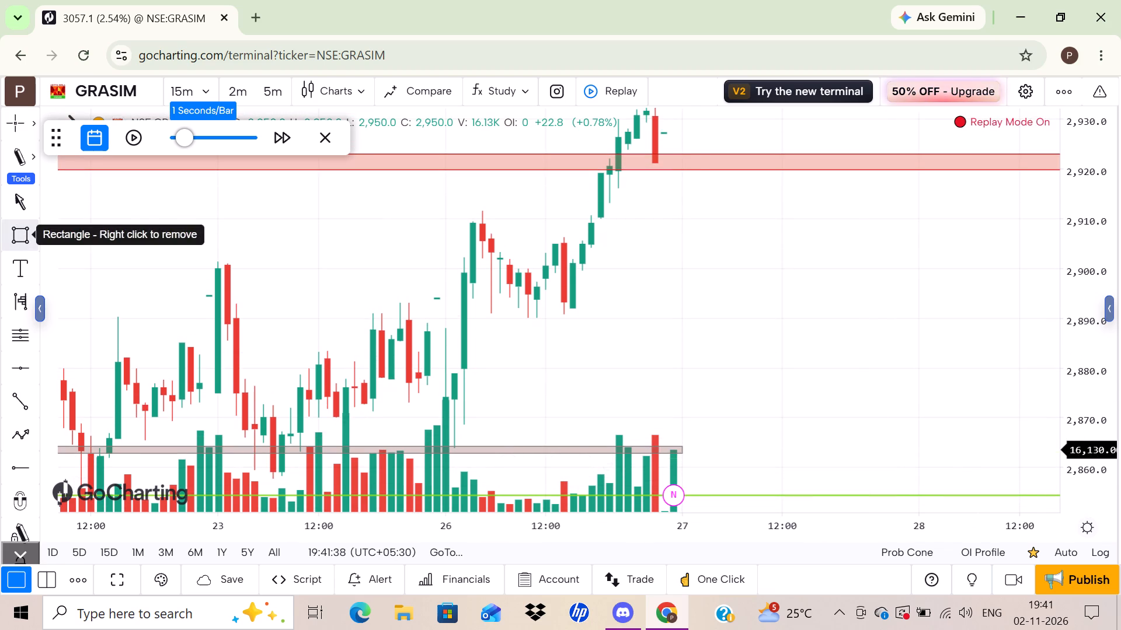
click(490, 308)
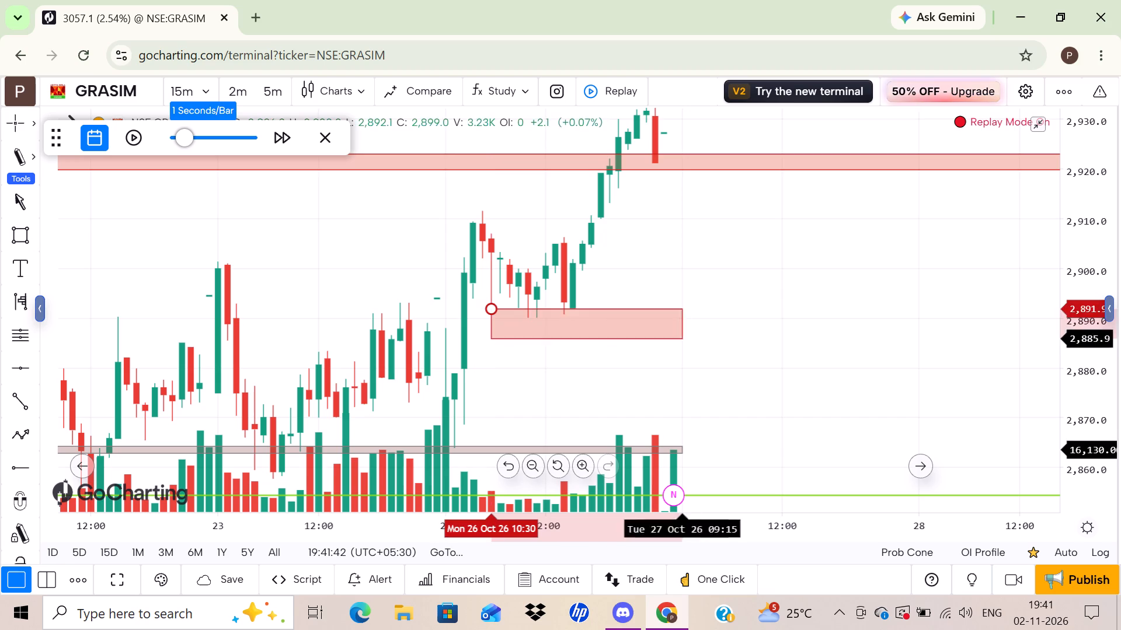
click(958, 321)
Switch the GRASIM replay chart to the 5-minute interval.
drag(937, 407, 925, 434)
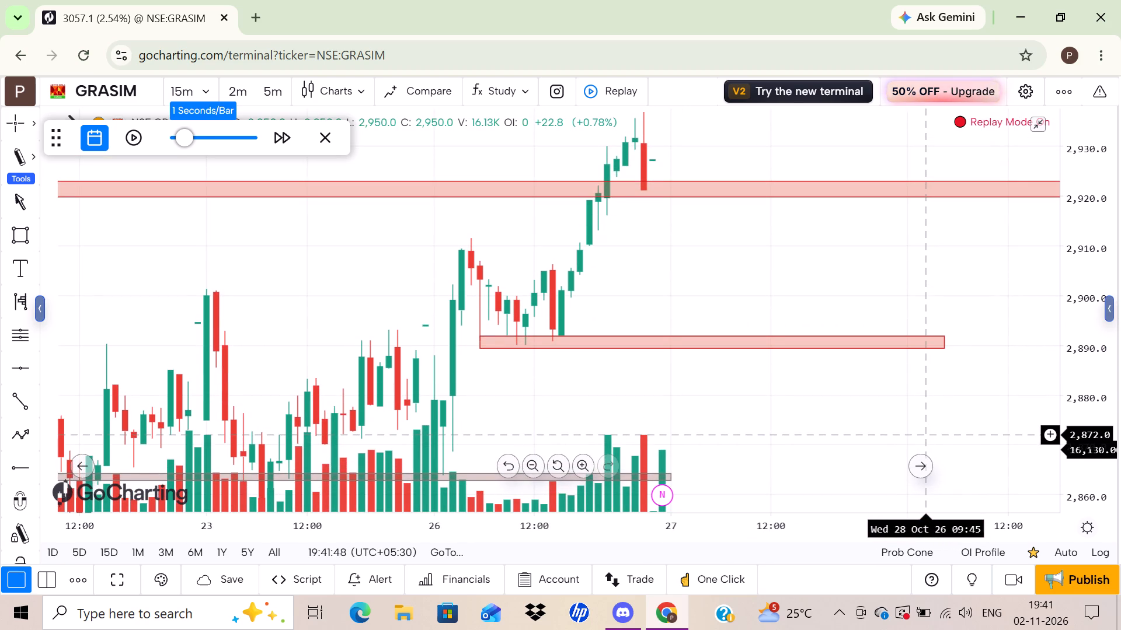
click(262, 90)
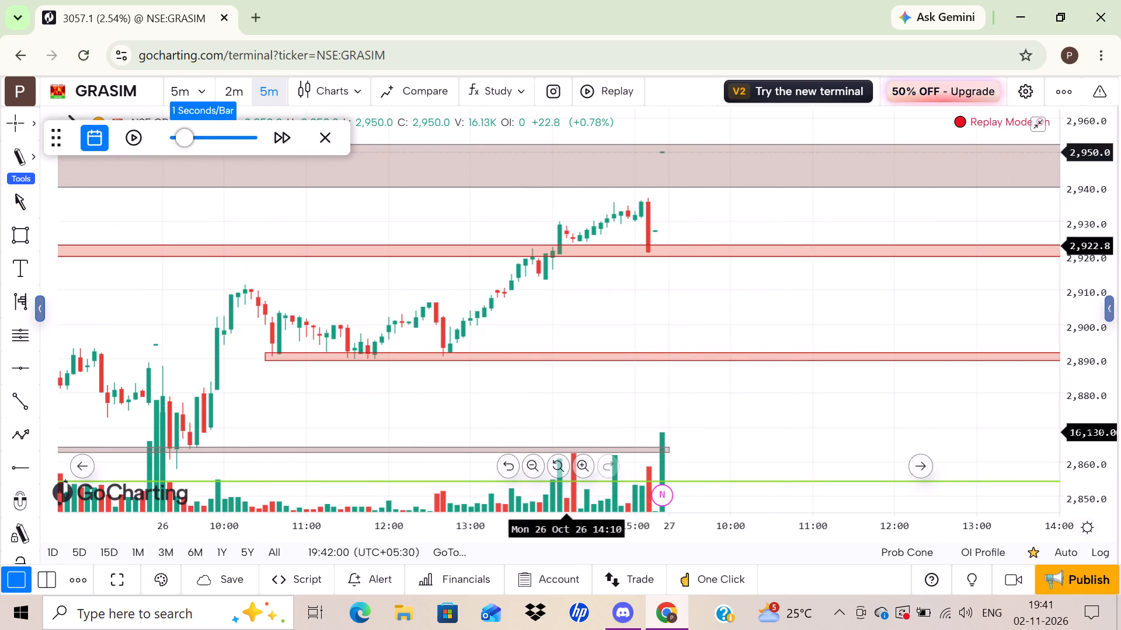
Play the replay through the morning of 27 Oct and pause it at the 10:55 candle.
click(124, 135)
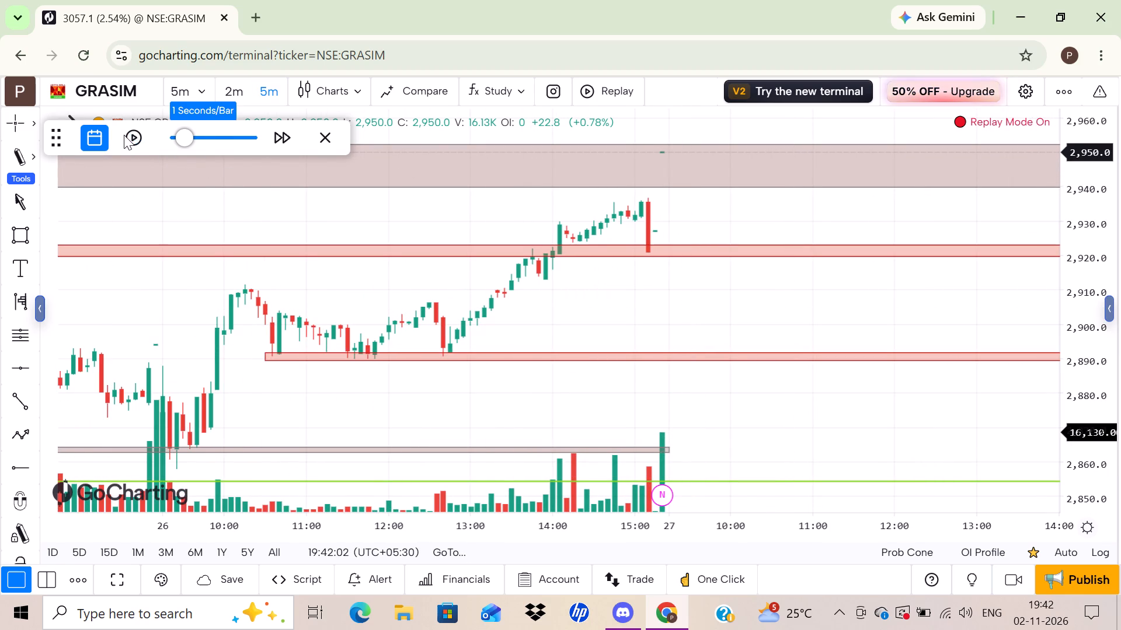
click(135, 141)
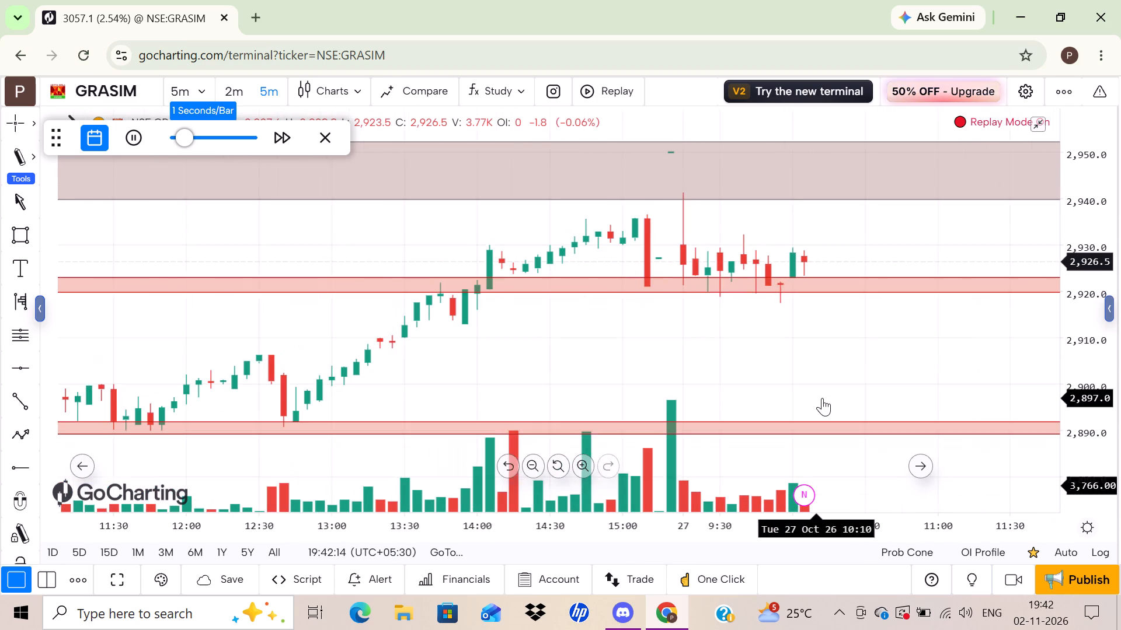
scroll(822, 398, left, 1)
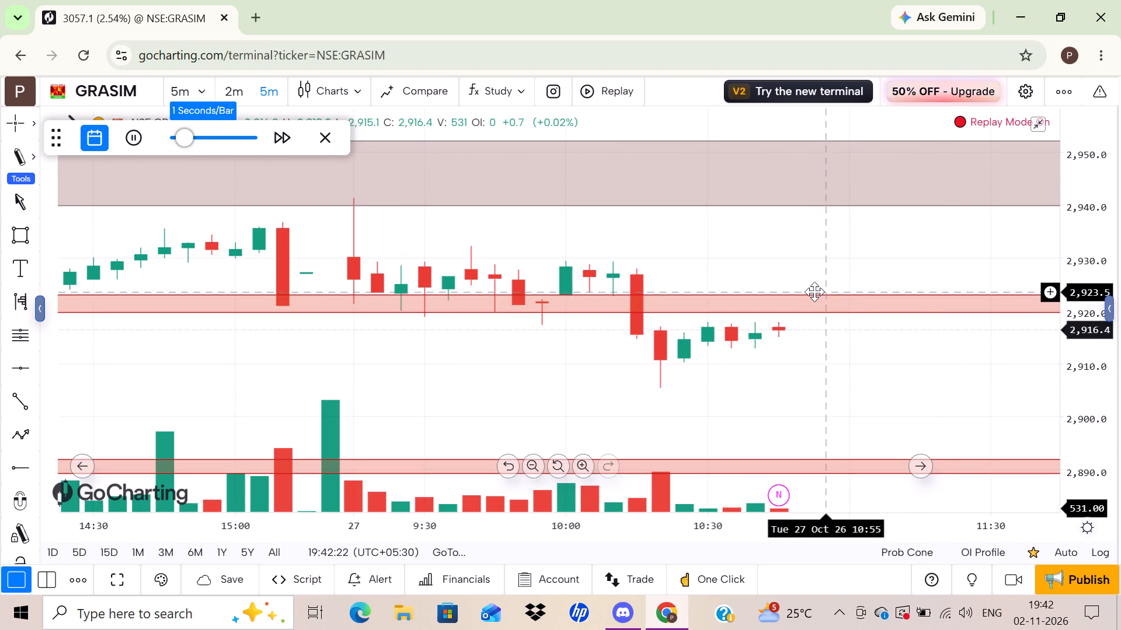
click(138, 140)
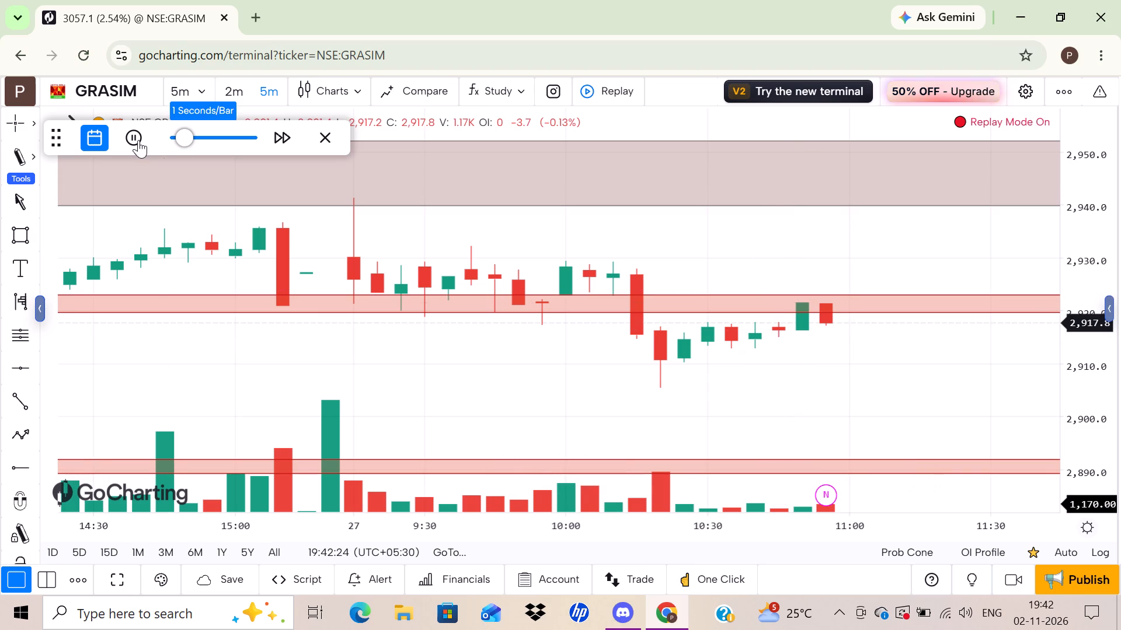
Expand the indicator legend and show the 200-period and 20-period EMAs again.
click(66, 114)
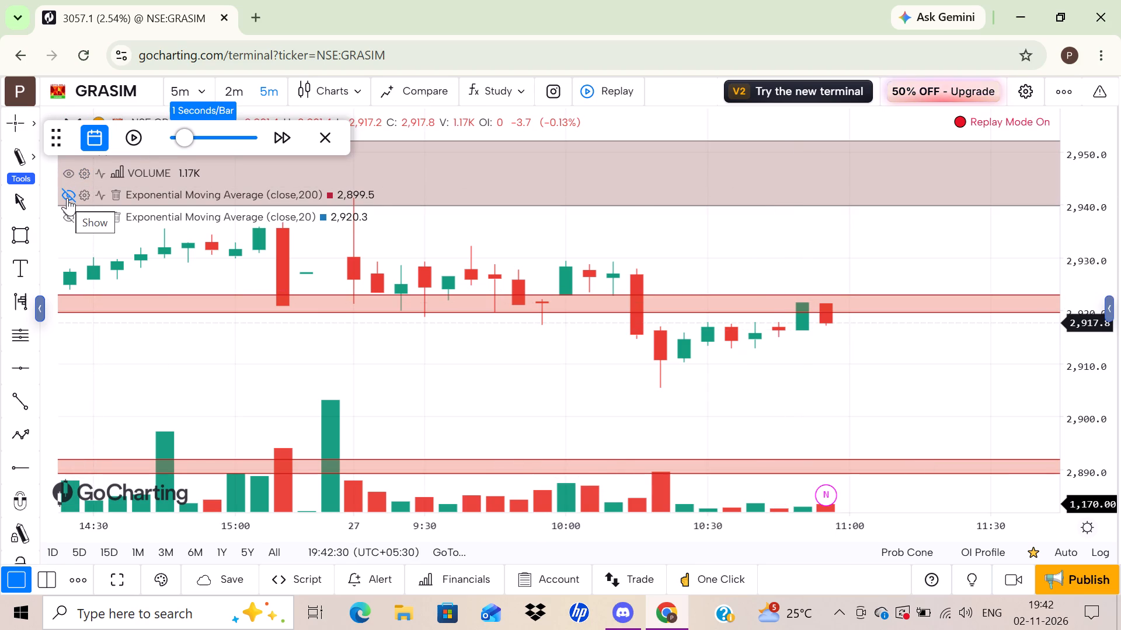
click(67, 198)
click(69, 221)
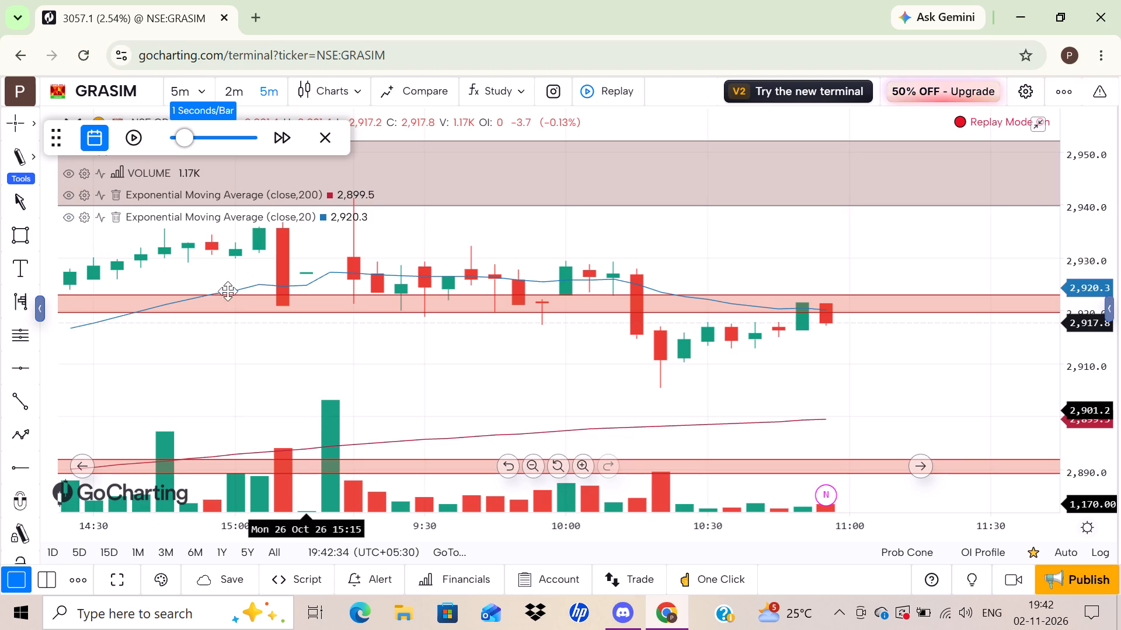
Switch the GRASIM replay chart from 5 minutes to the 15-minute interval.
click(182, 93)
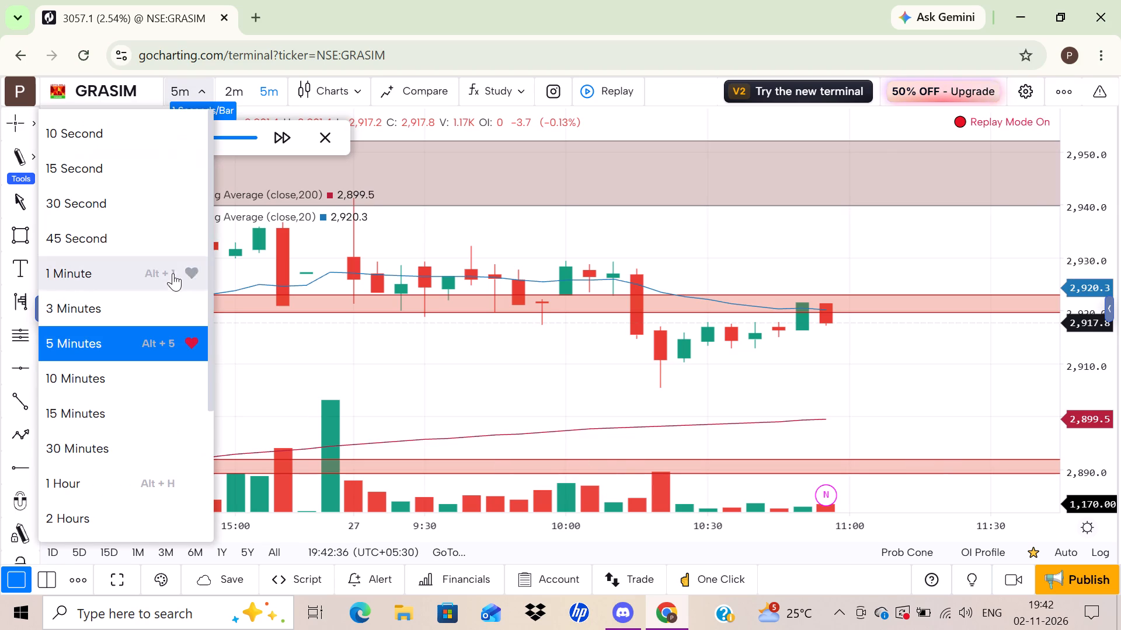
click(116, 417)
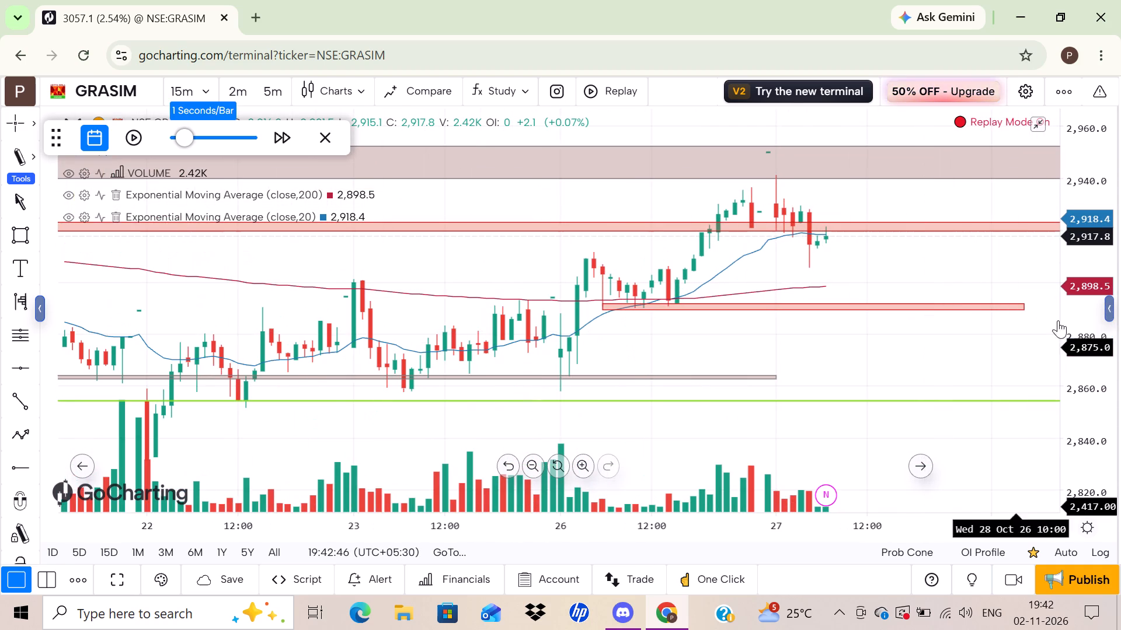
Draw a horizontal ray at about 2,899 along the 200-period EMA, starting at 27 Oct 09:45.
drag(1085, 321, 1068, 145)
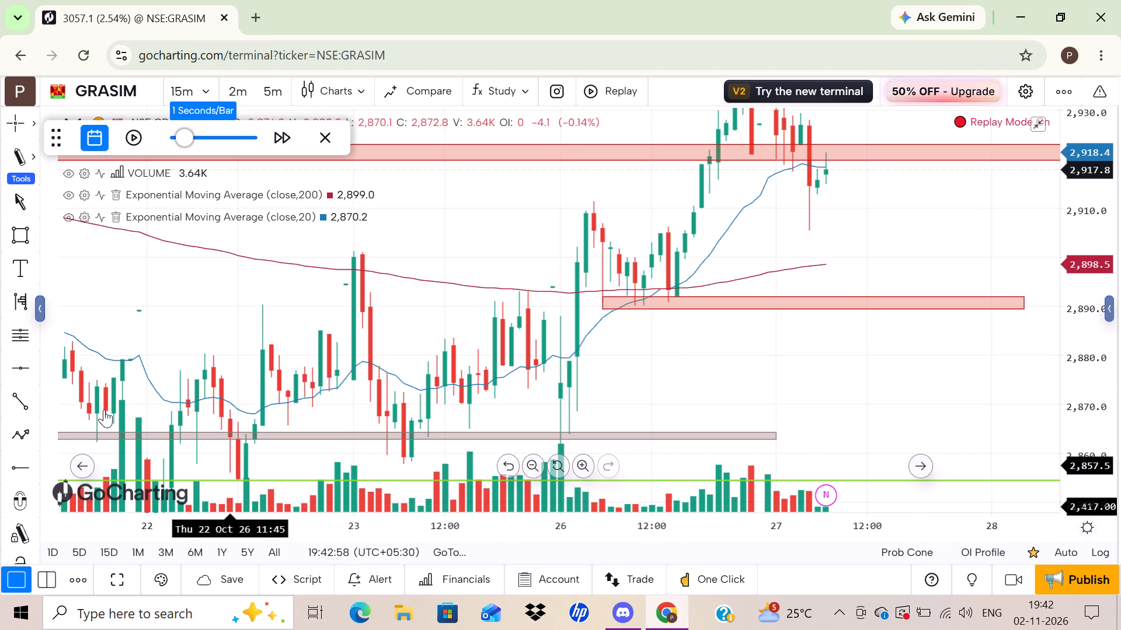
drag(24, 464, 860, 253)
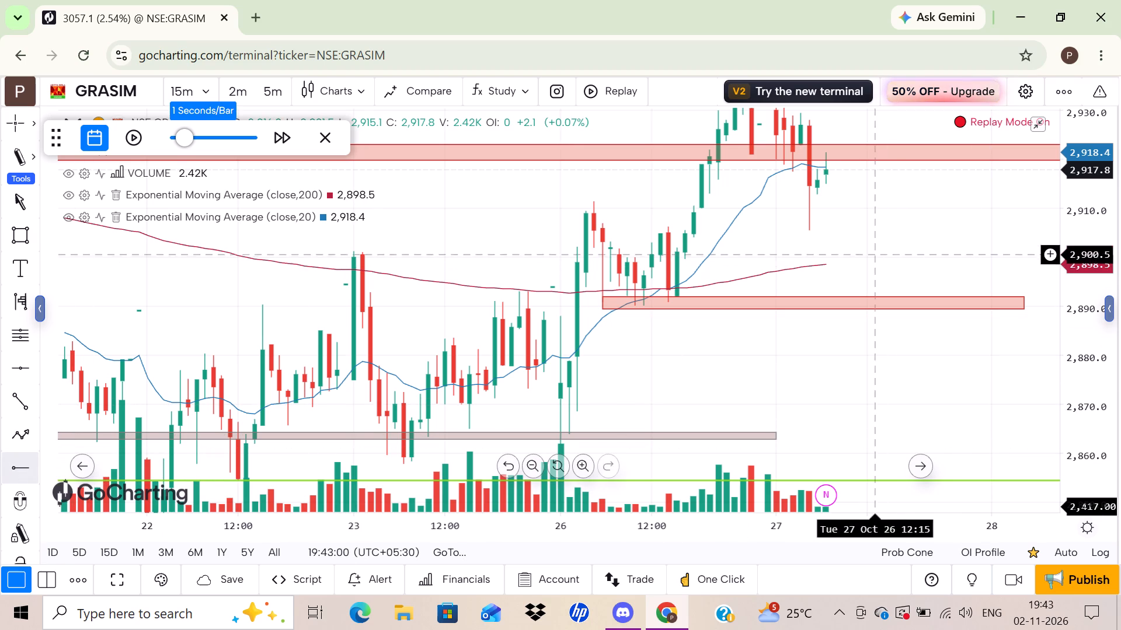
drag(860, 253, 676, 247)
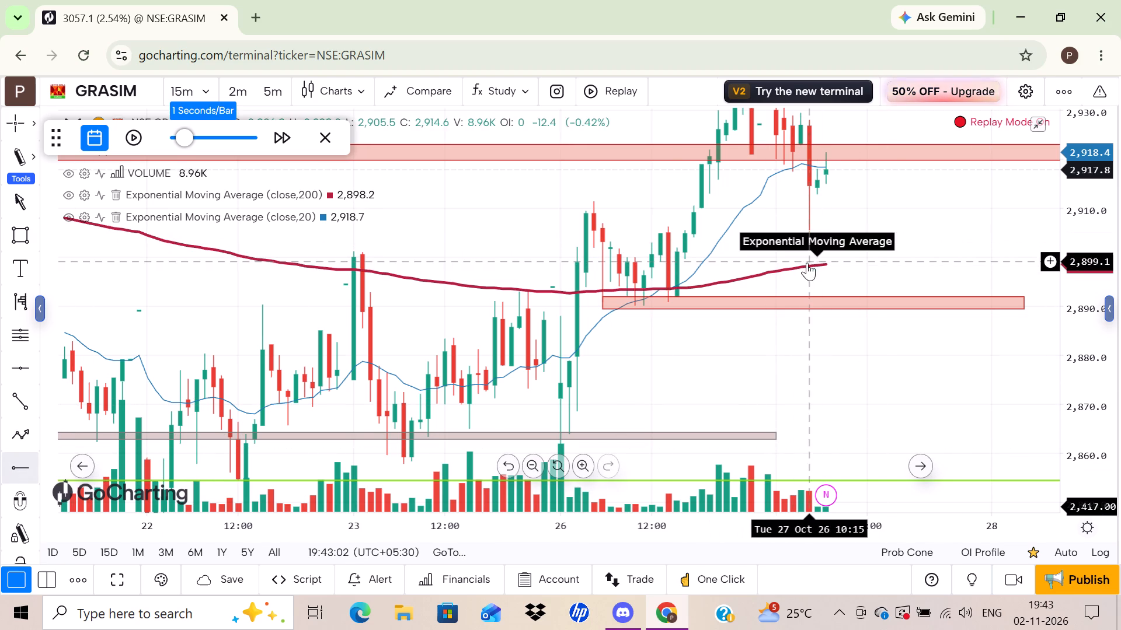
click(16, 471)
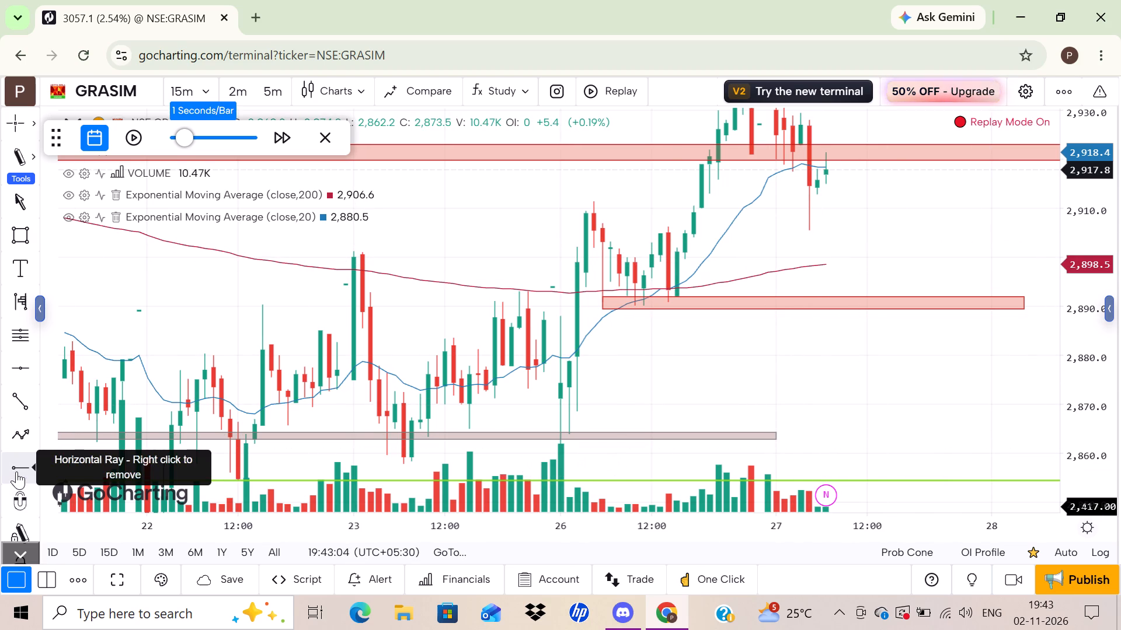
click(792, 264)
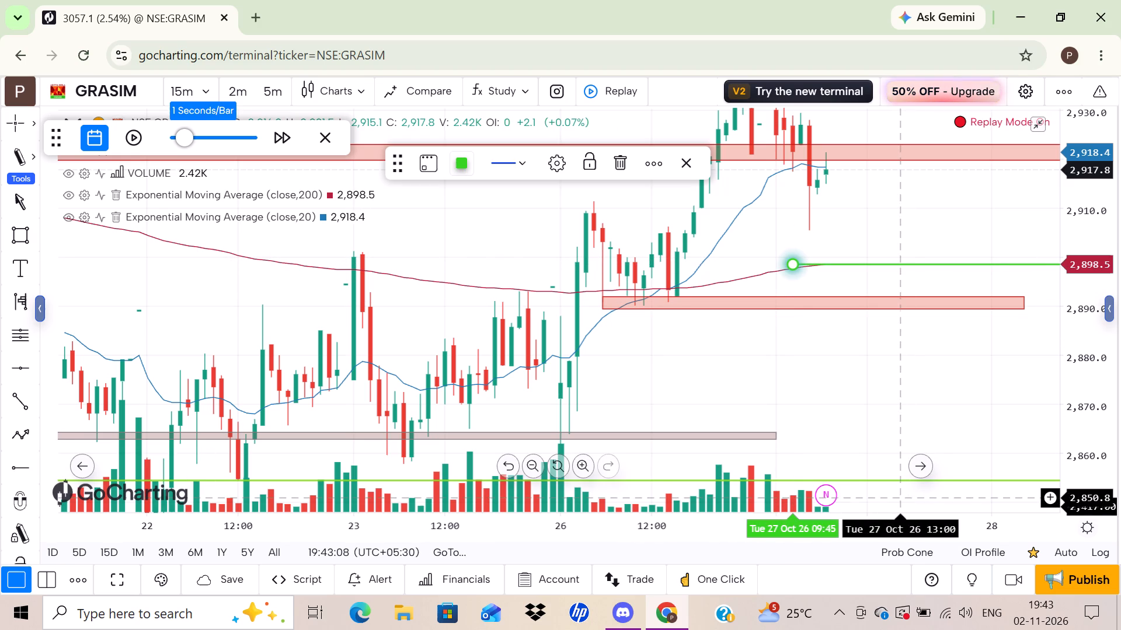
click(903, 497)
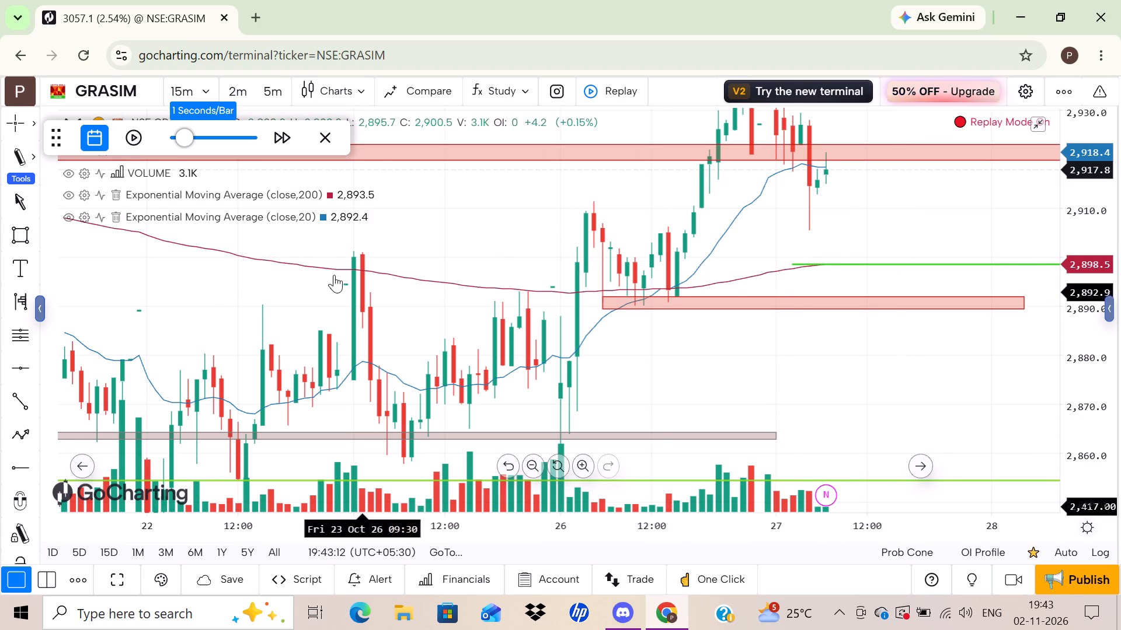
Switch the GRASIM replay chart to the 5-minute interval and examine recent price action around the marked zones and the 2,899 ray.
click(177, 83)
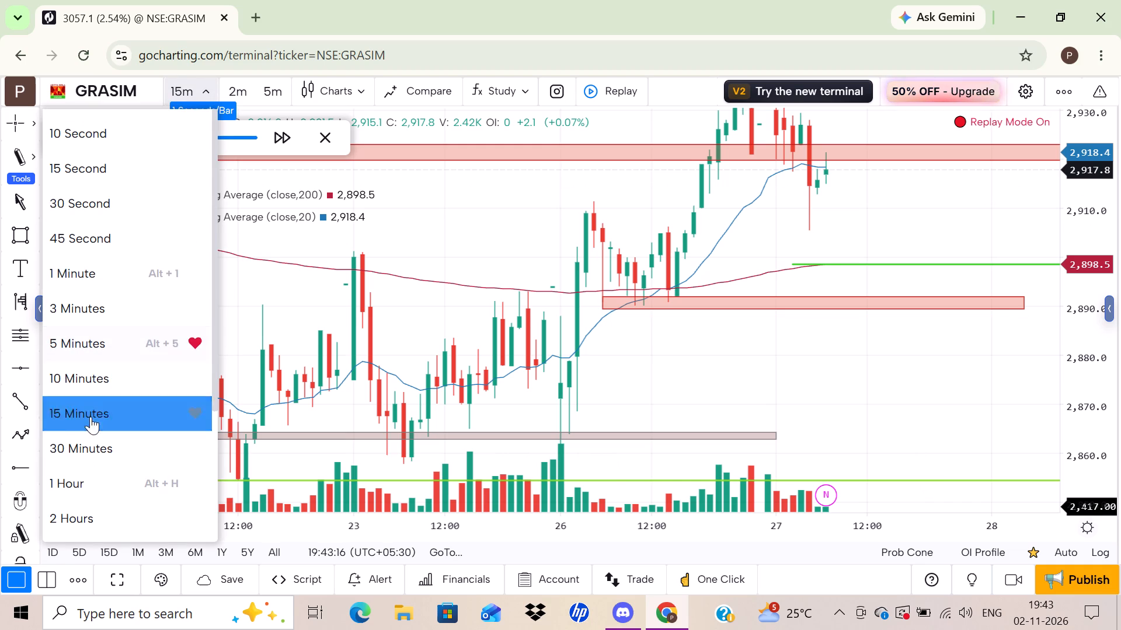
click(95, 355)
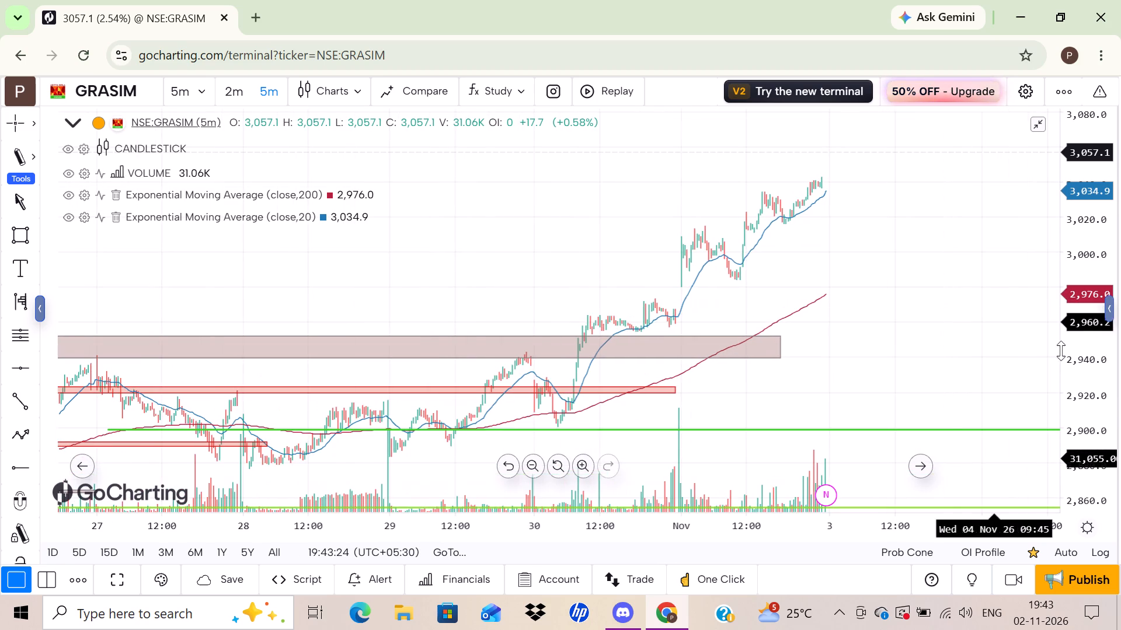
drag(1099, 334, 1063, 240)
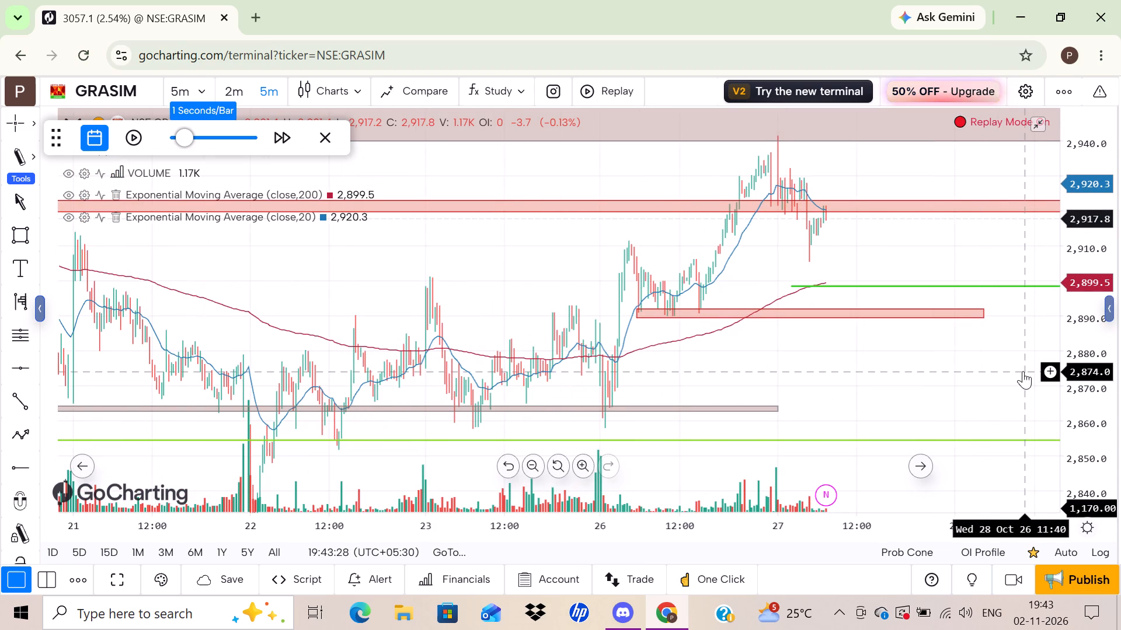
drag(1093, 349, 1093, 341)
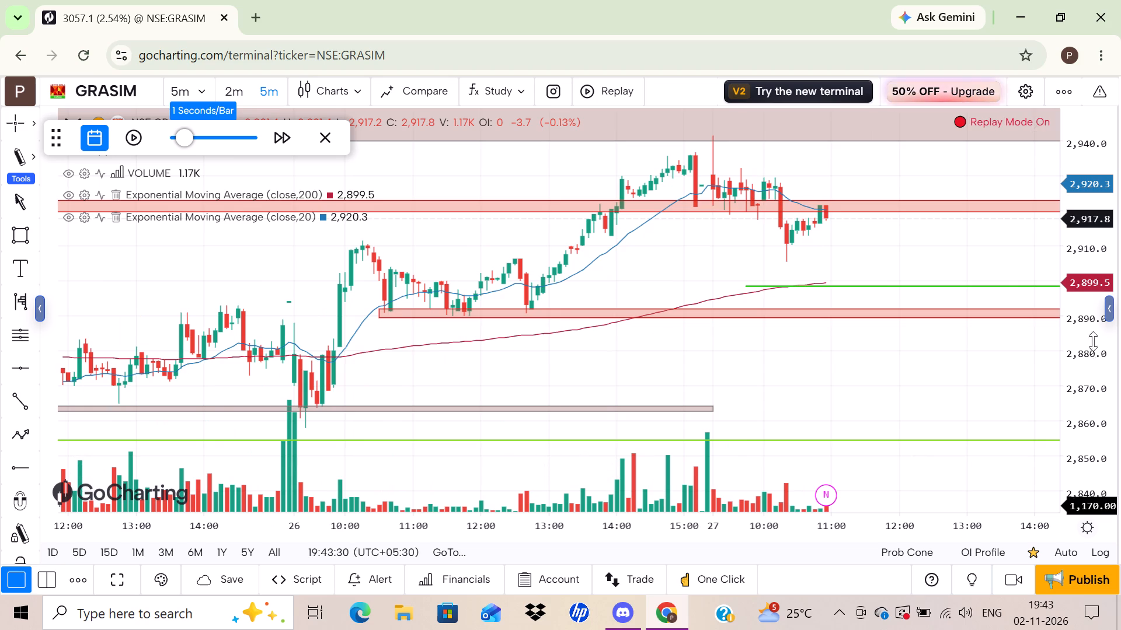
drag(1093, 341, 1079, 230)
drag(866, 360, 847, 382)
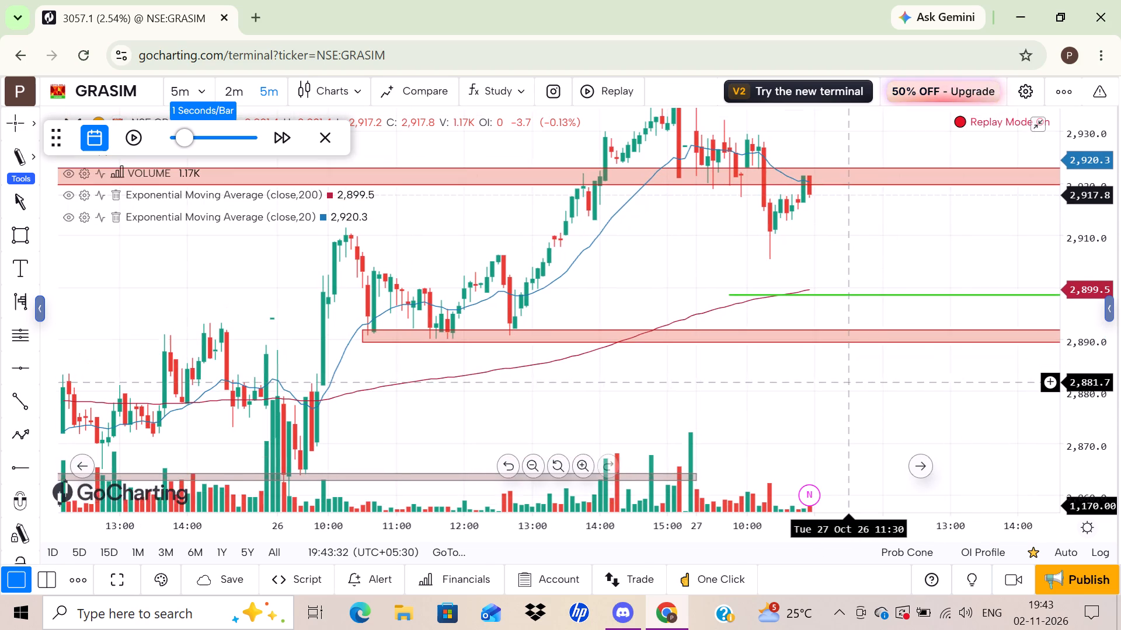
drag(847, 382, 845, 381)
Switch the GRASIM replay chart to the 2-minute interval, with the indicator legend collapsed and the latest 27 Oct candles enlarged.
click(224, 89)
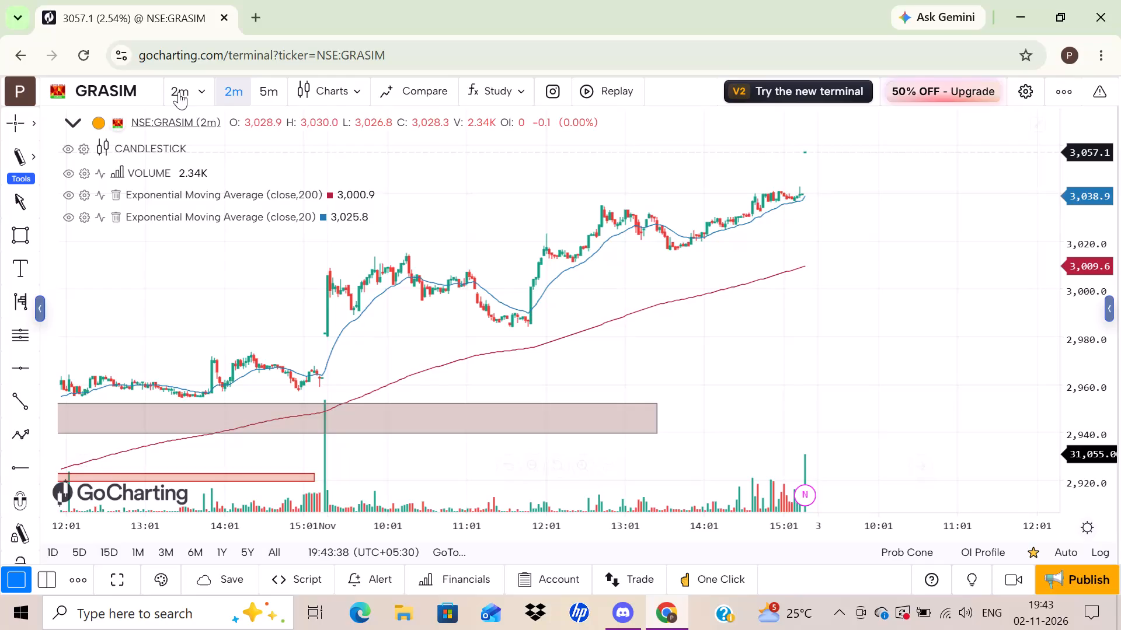
click(76, 117)
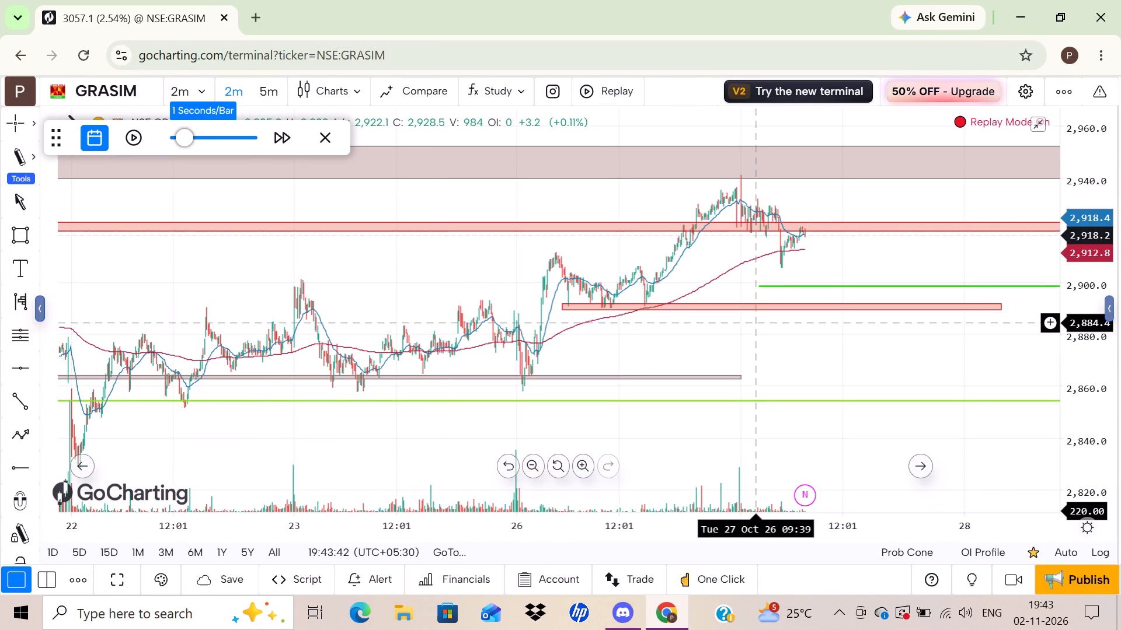
drag(1080, 333, 1070, 226)
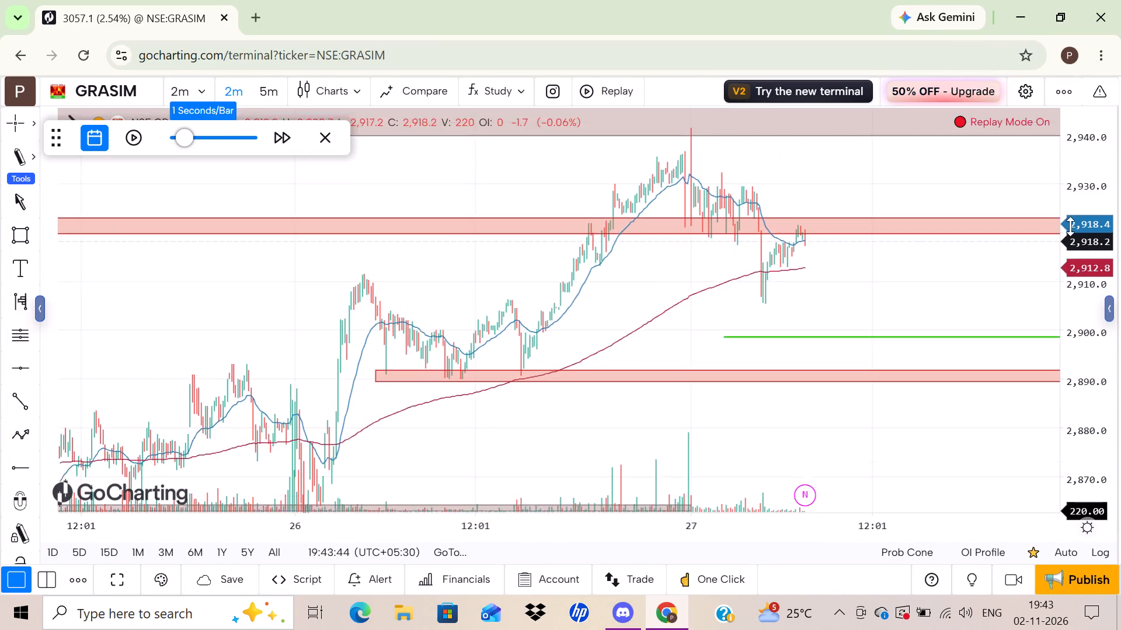
drag(1070, 226, 1067, 202)
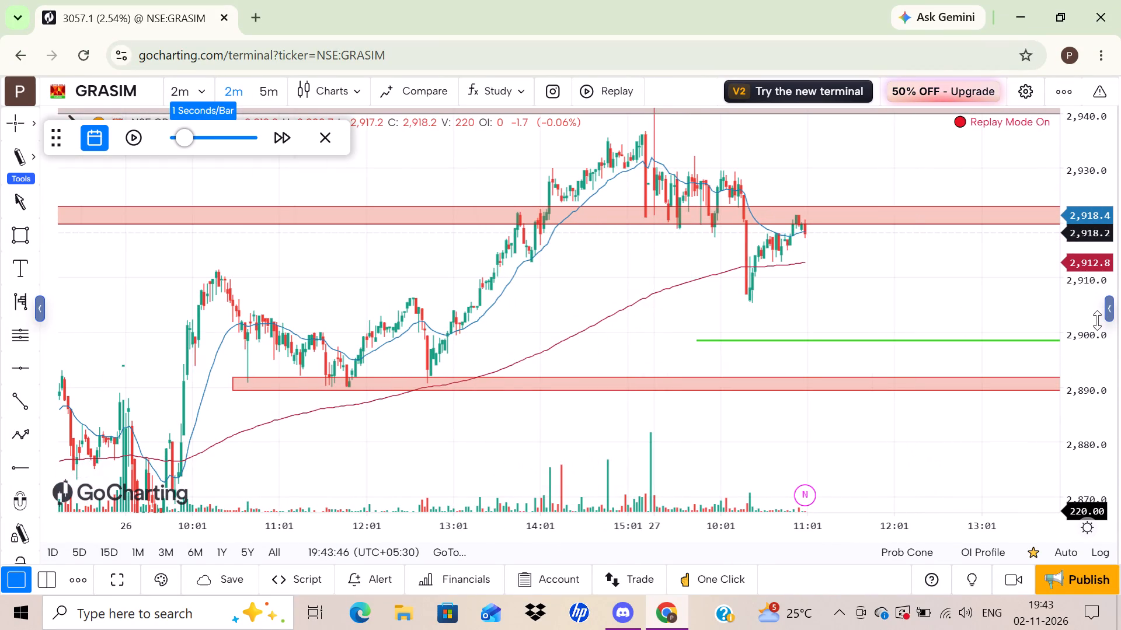
drag(1102, 321, 1088, 221)
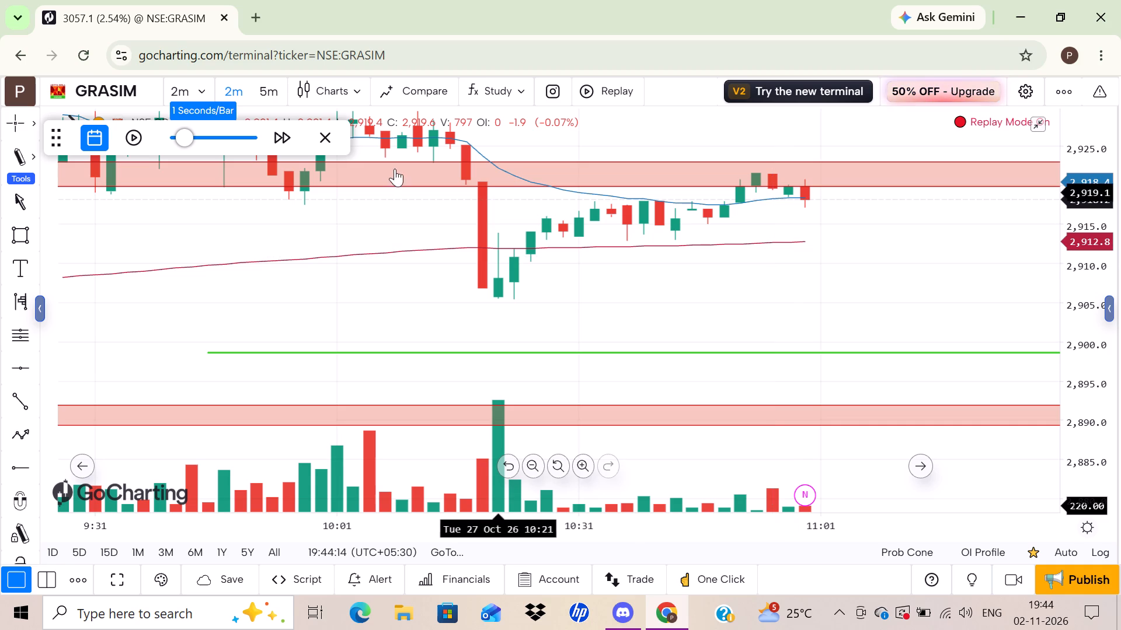
Play the 2-minute replay onward from about 11:00 on 27 Oct and pause it at the 13:05 candle.
click(135, 137)
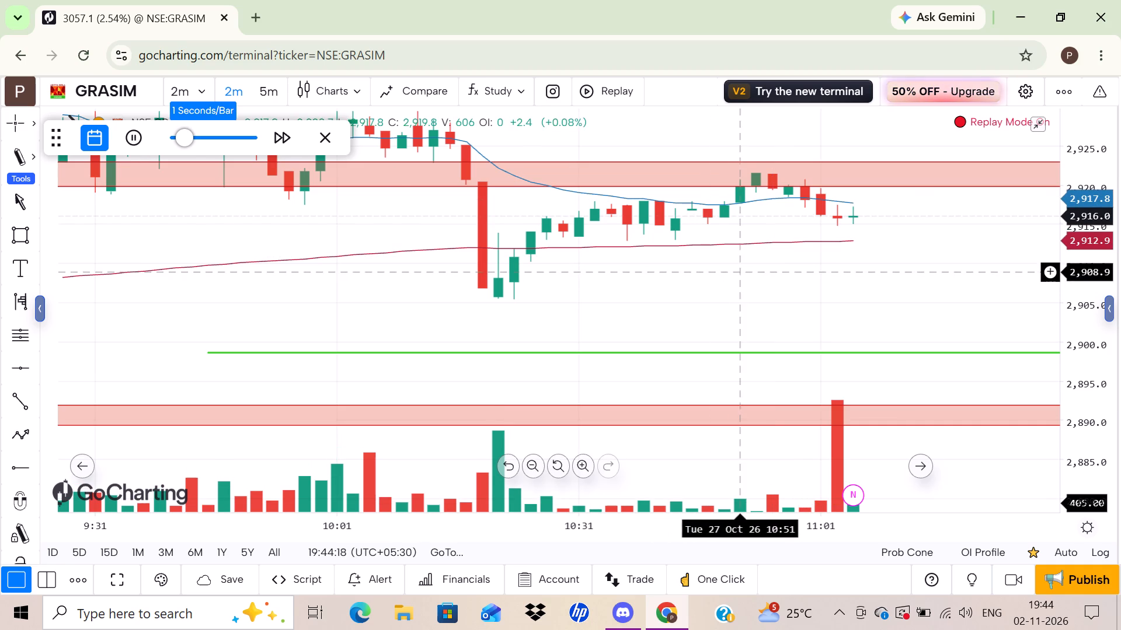
drag(908, 260, 848, 209)
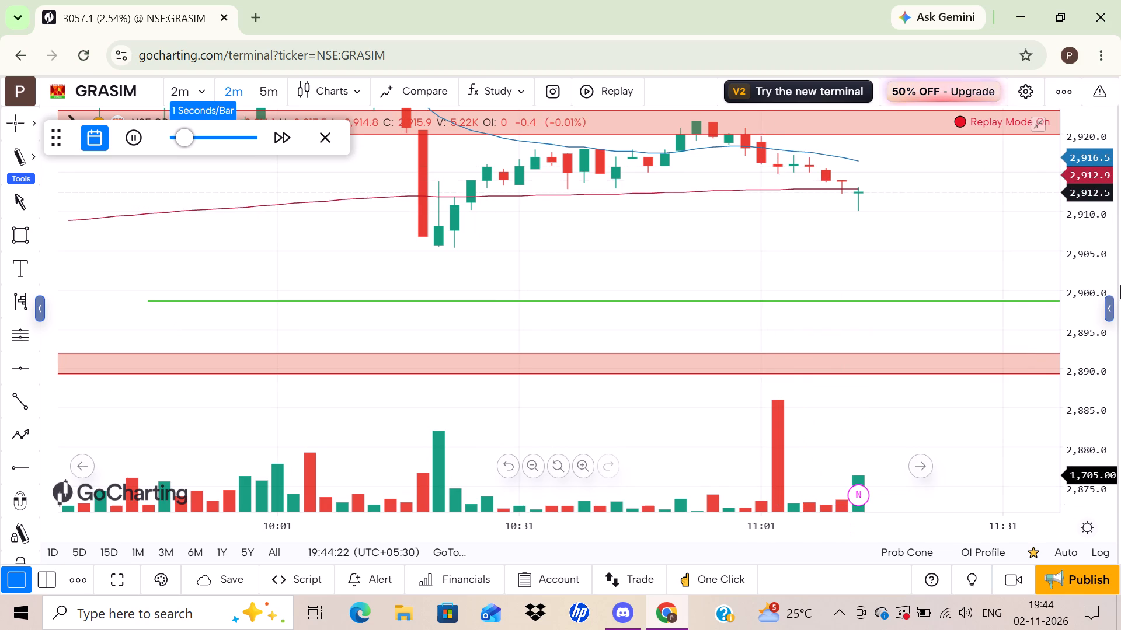
drag(1076, 277, 1072, 211)
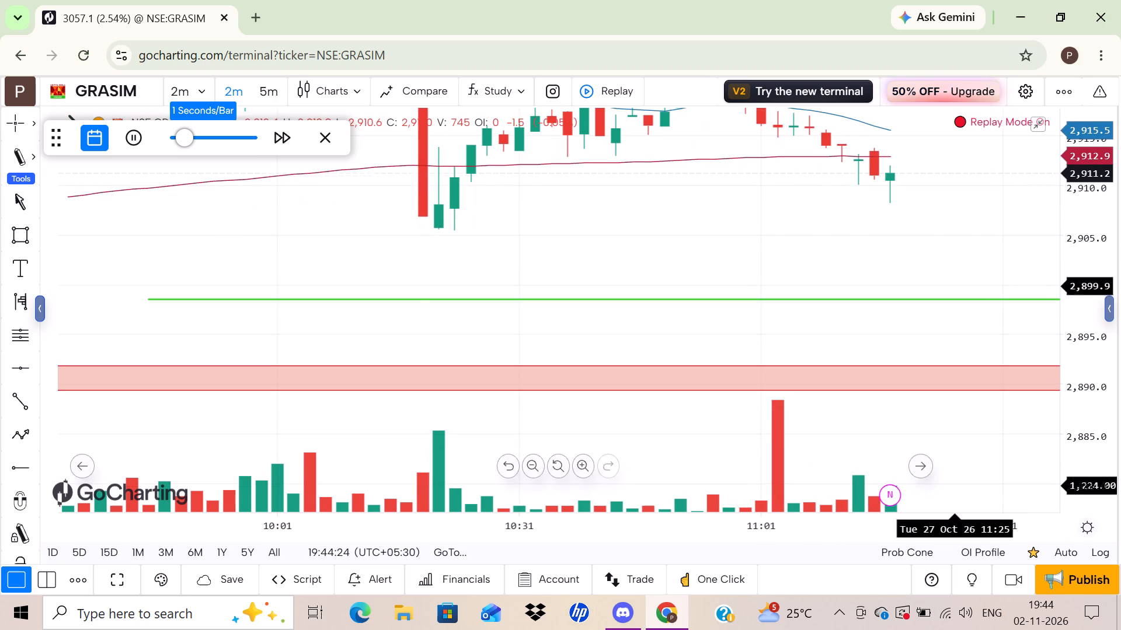
drag(799, 220, 746, 224)
drag(848, 230, 791, 256)
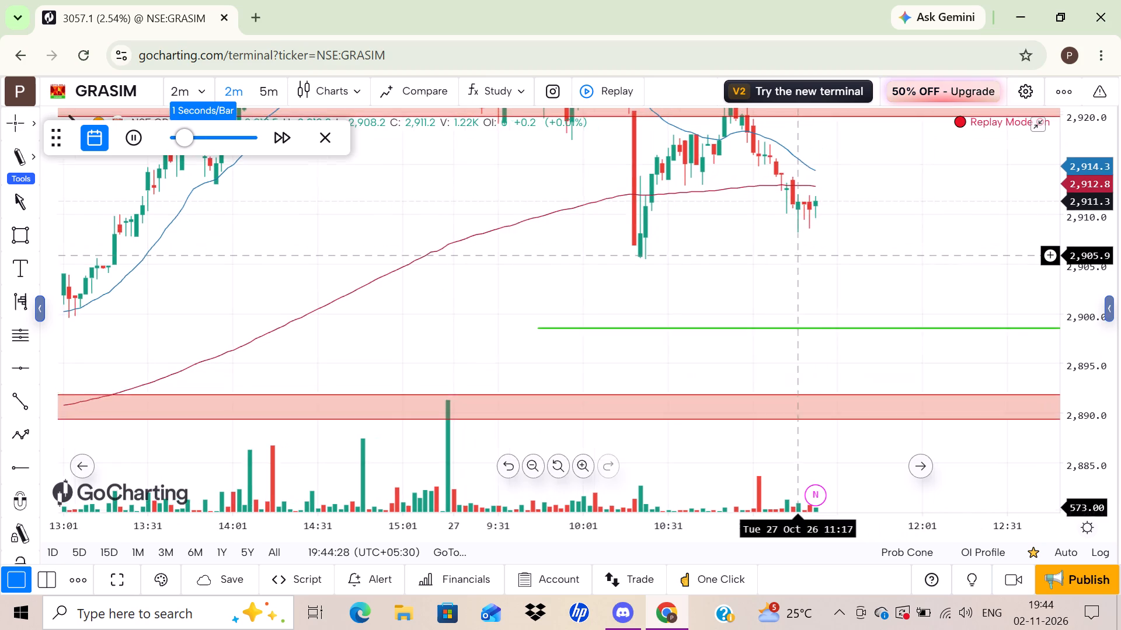
drag(791, 256, 726, 274)
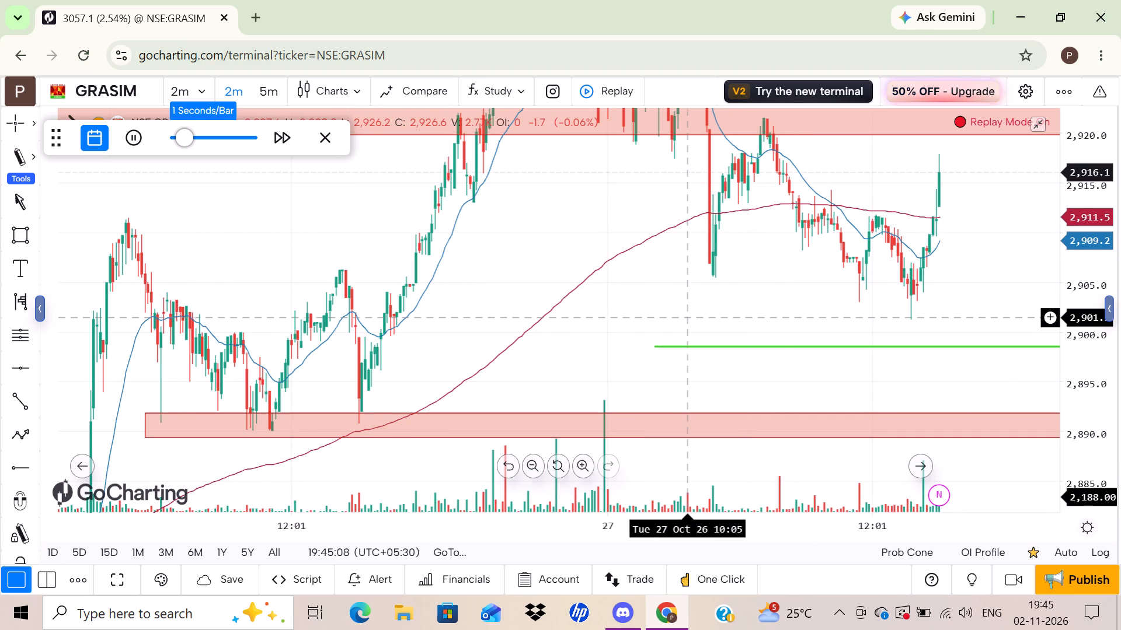
drag(988, 249, 888, 317)
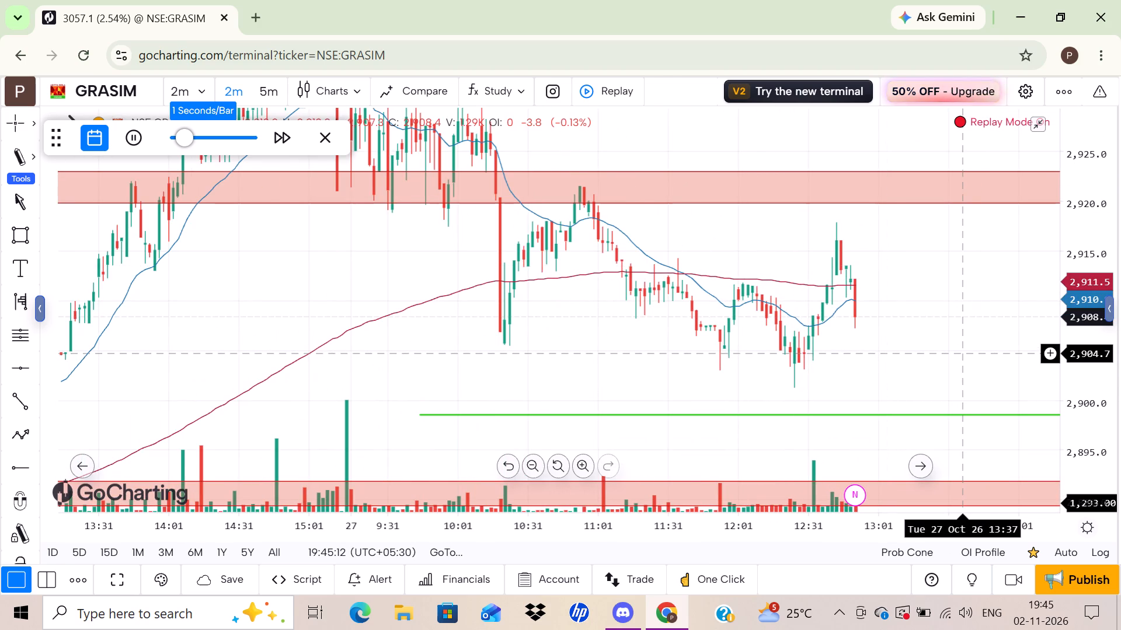
drag(942, 339, 928, 317)
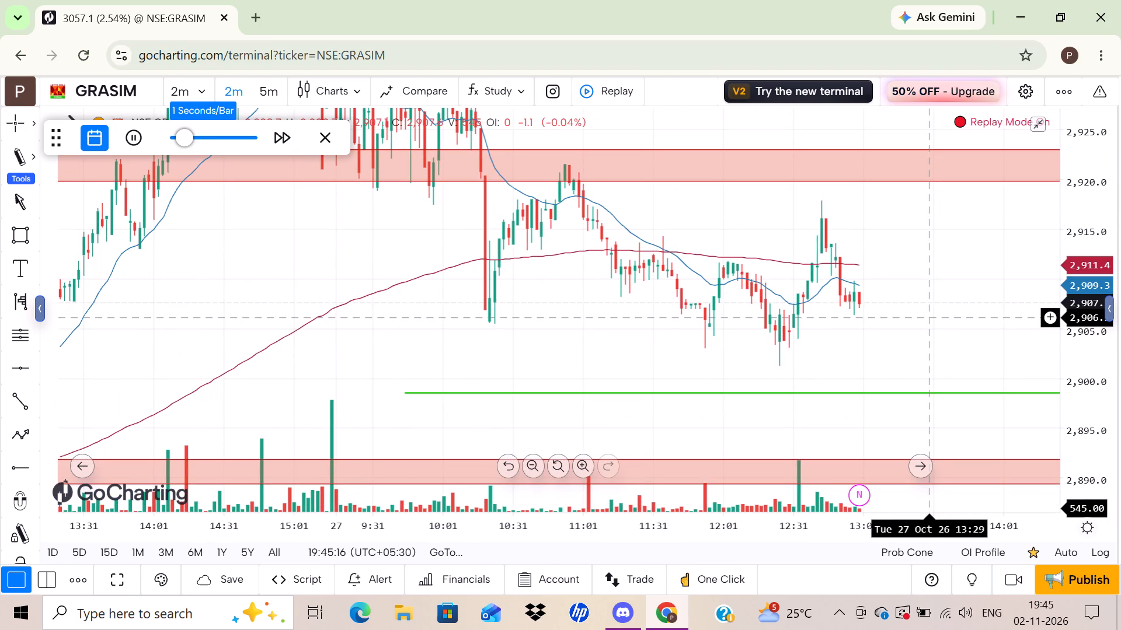
click(135, 142)
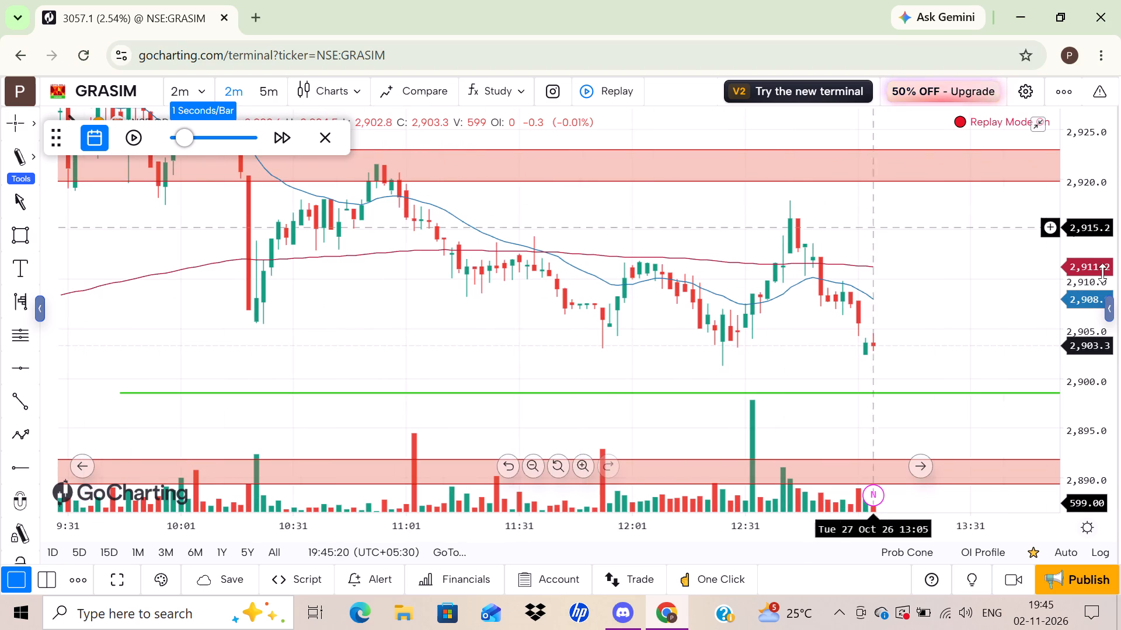
Draw a rectangle zone between about 2,917.4 and 2,914.7, starting at 27 Oct 11:03 and extending past the latest candle.
drag(1106, 298, 1095, 223)
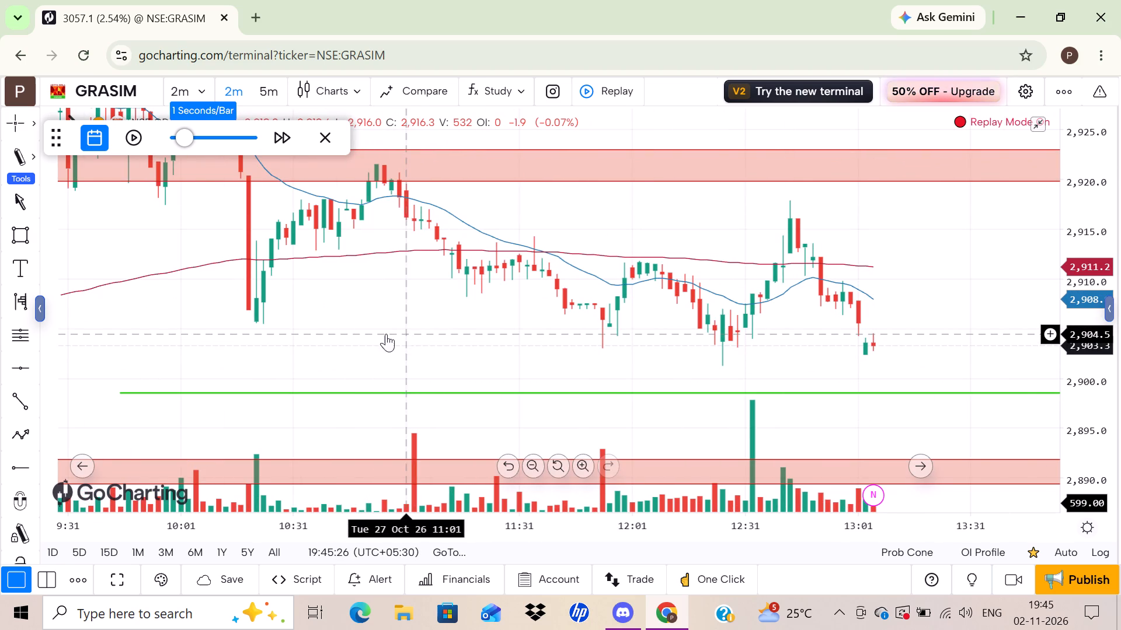
click(15, 240)
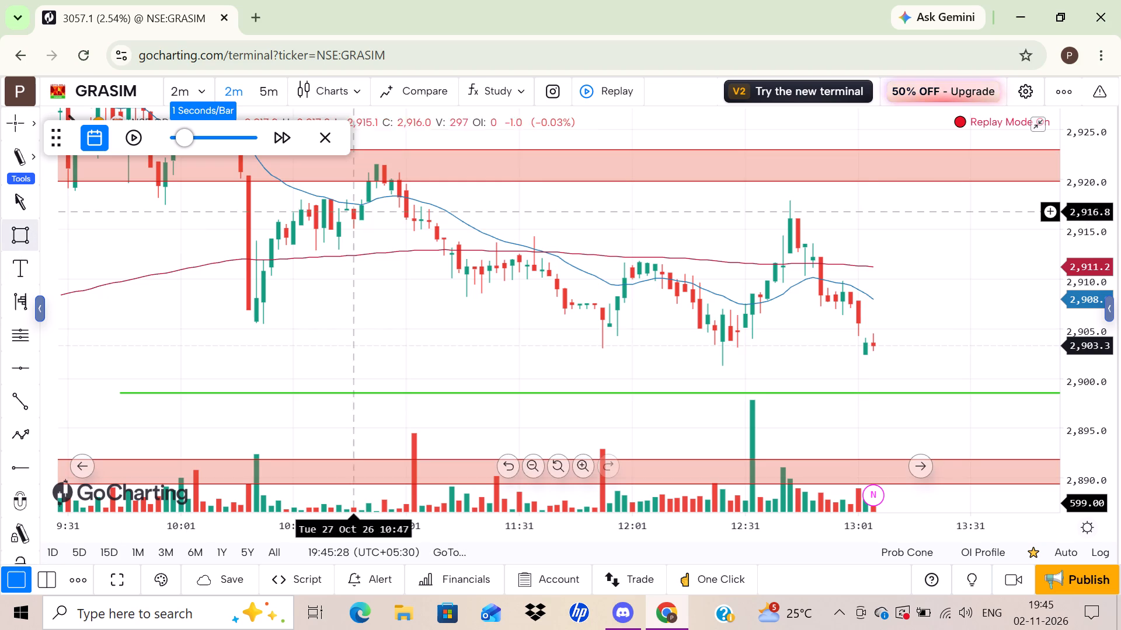
click(414, 205)
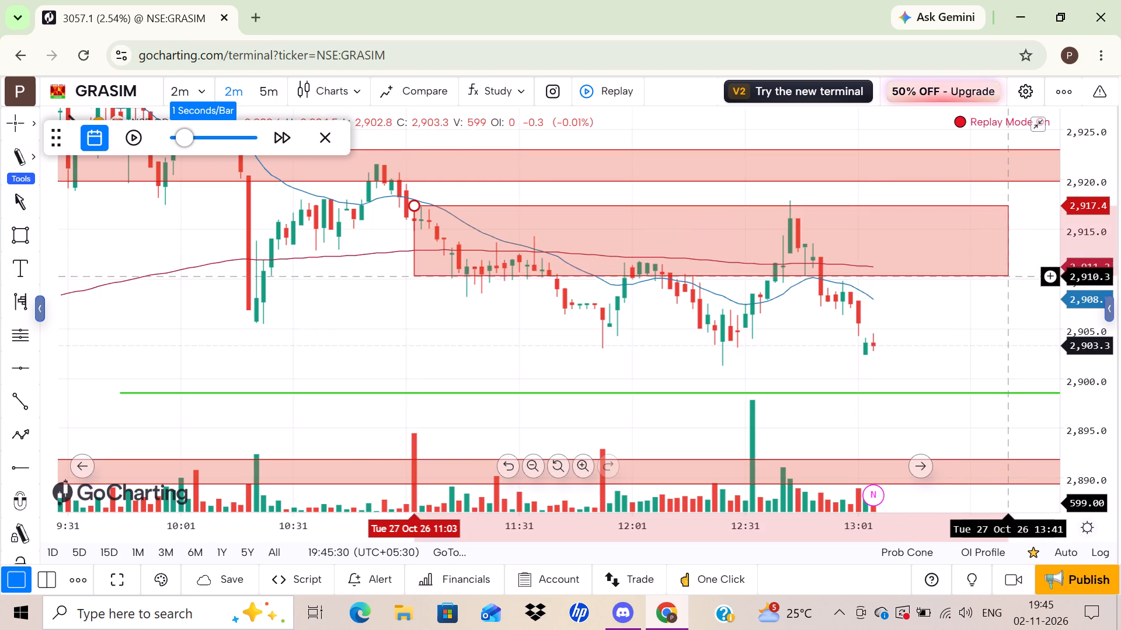
click(942, 232)
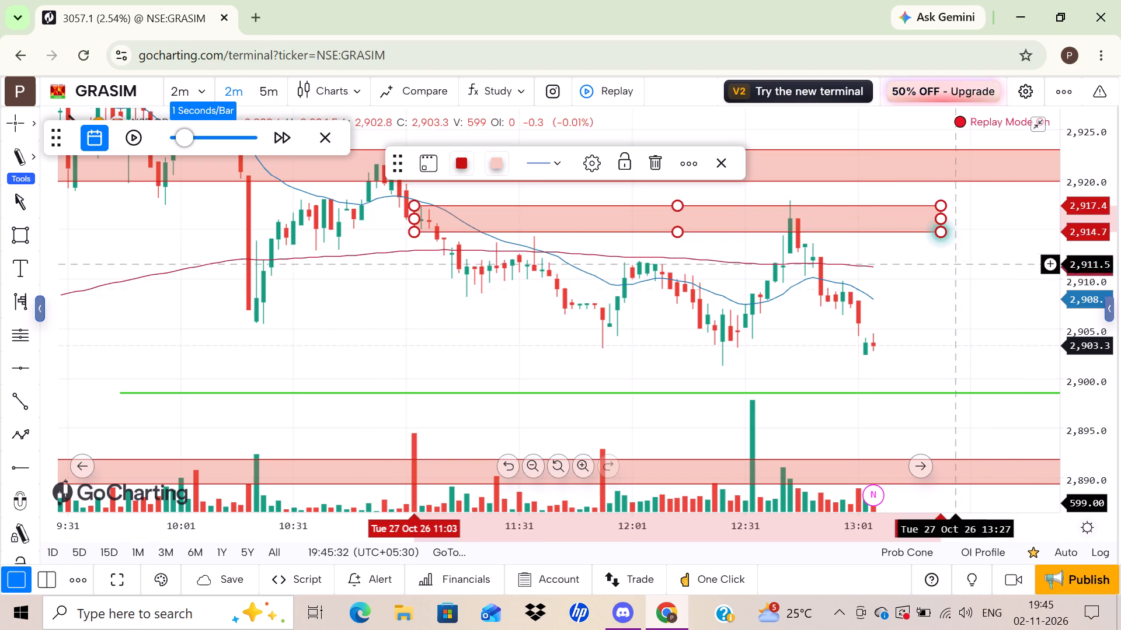
click(966, 307)
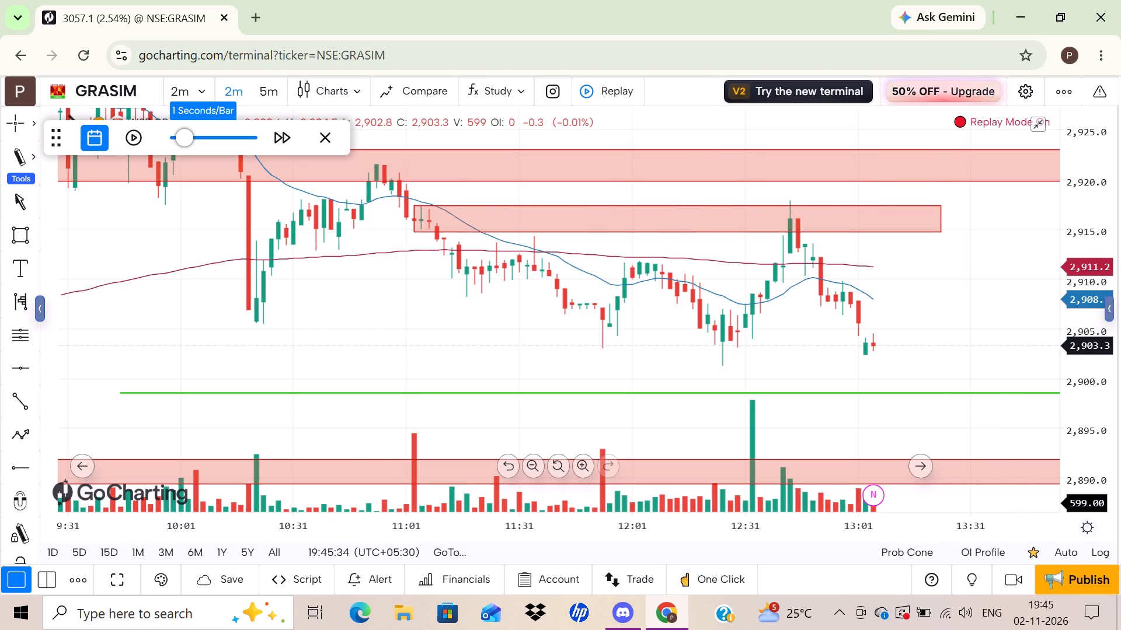
Resume the replay through the rest of the 27 Oct session and pause it at the opening candle of 28 Oct.
click(127, 137)
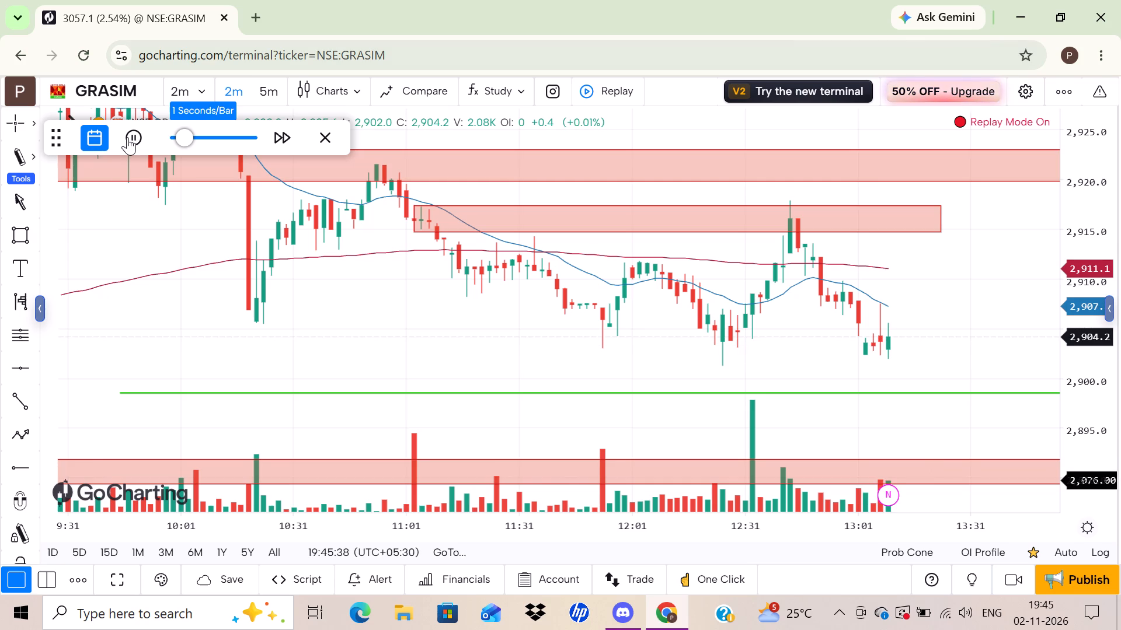
drag(938, 286, 927, 261)
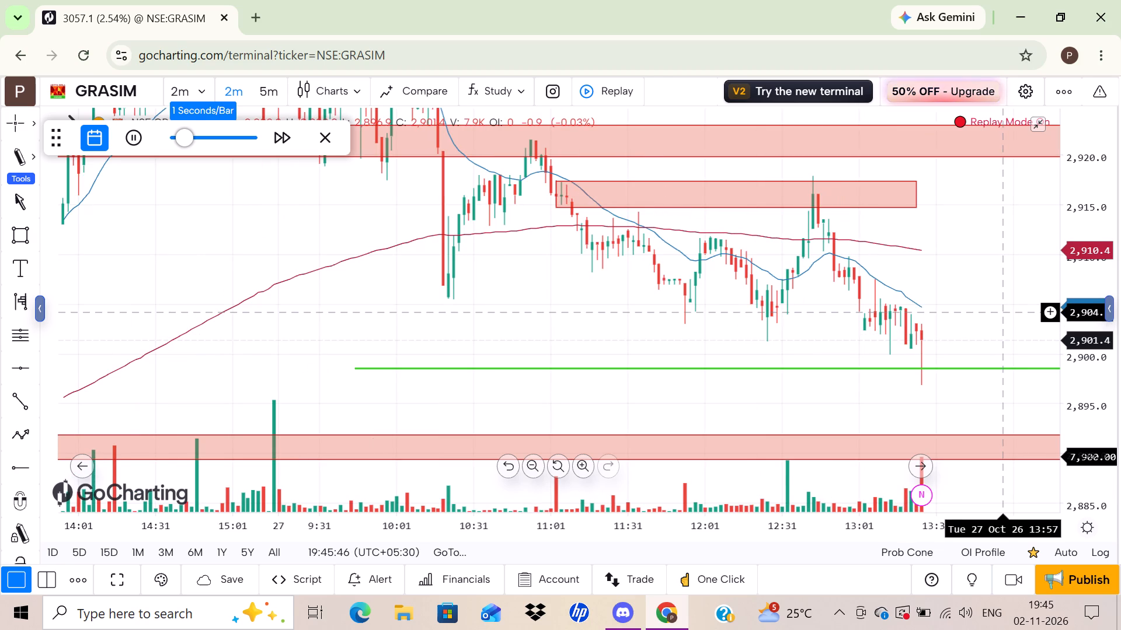
drag(993, 304, 878, 268)
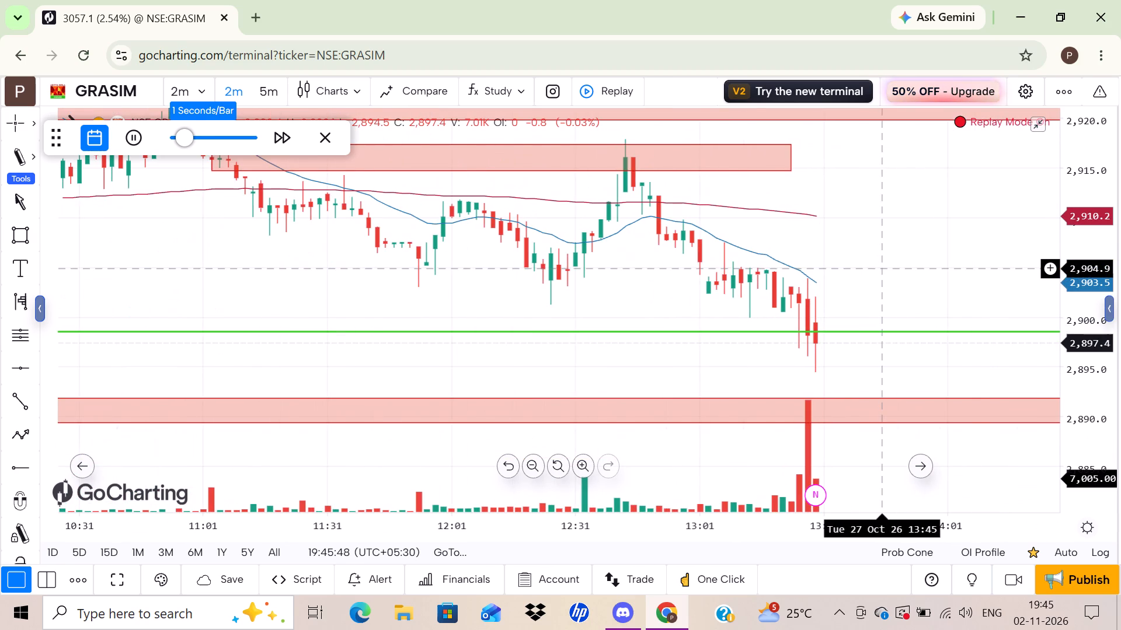
scroll(946, 238, left, 1)
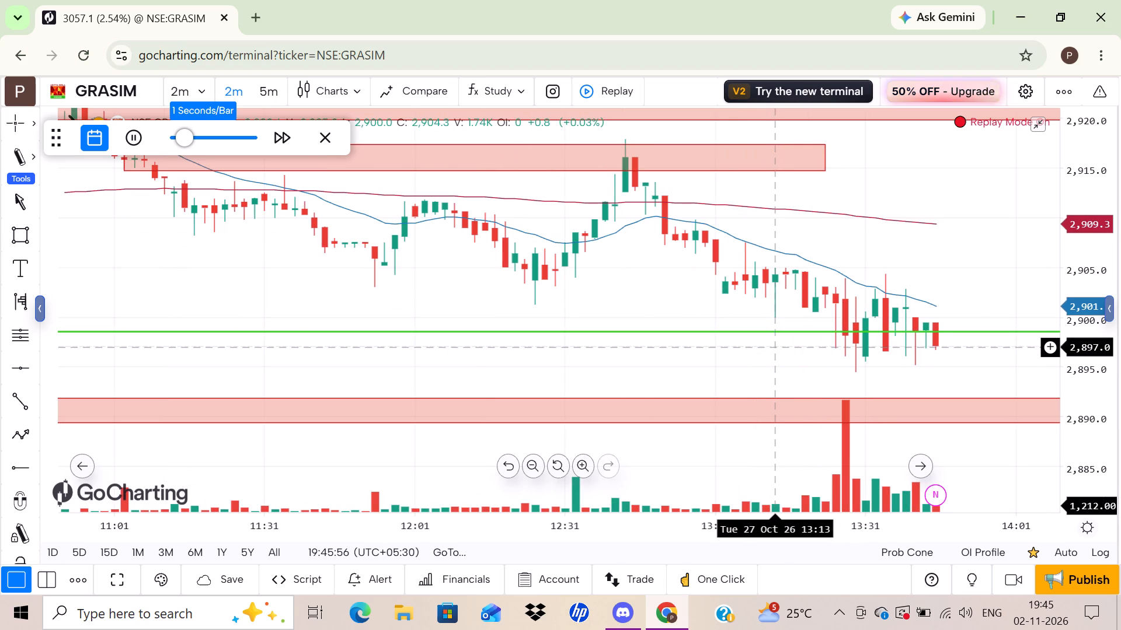
drag(730, 369, 697, 354)
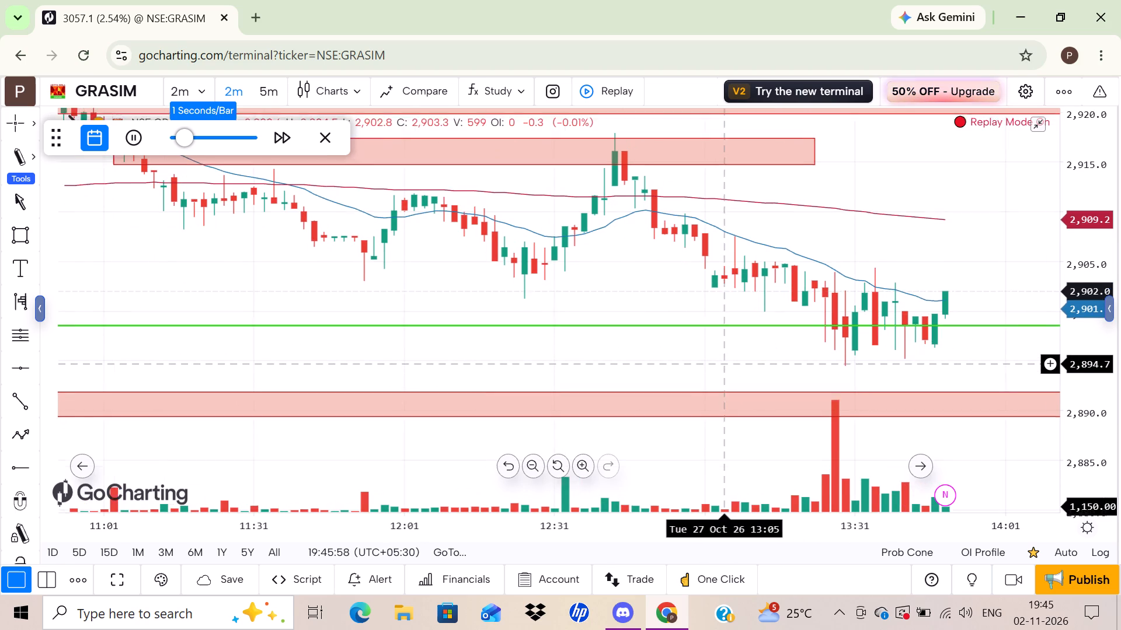
drag(697, 354, 618, 340)
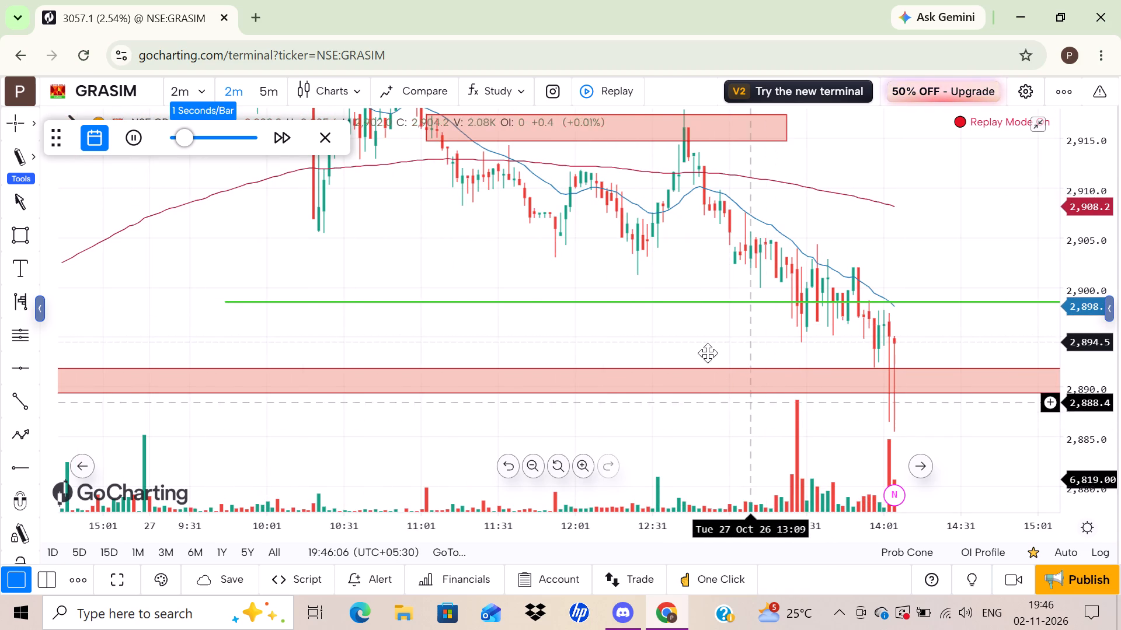
drag(701, 342, 612, 317)
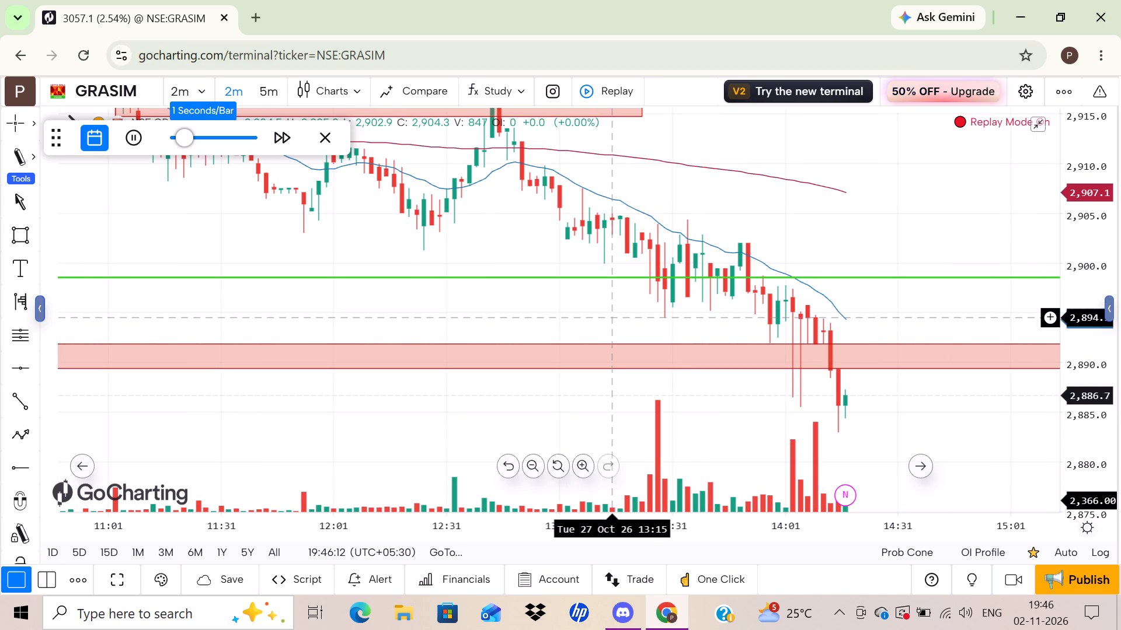
drag(946, 412, 919, 402)
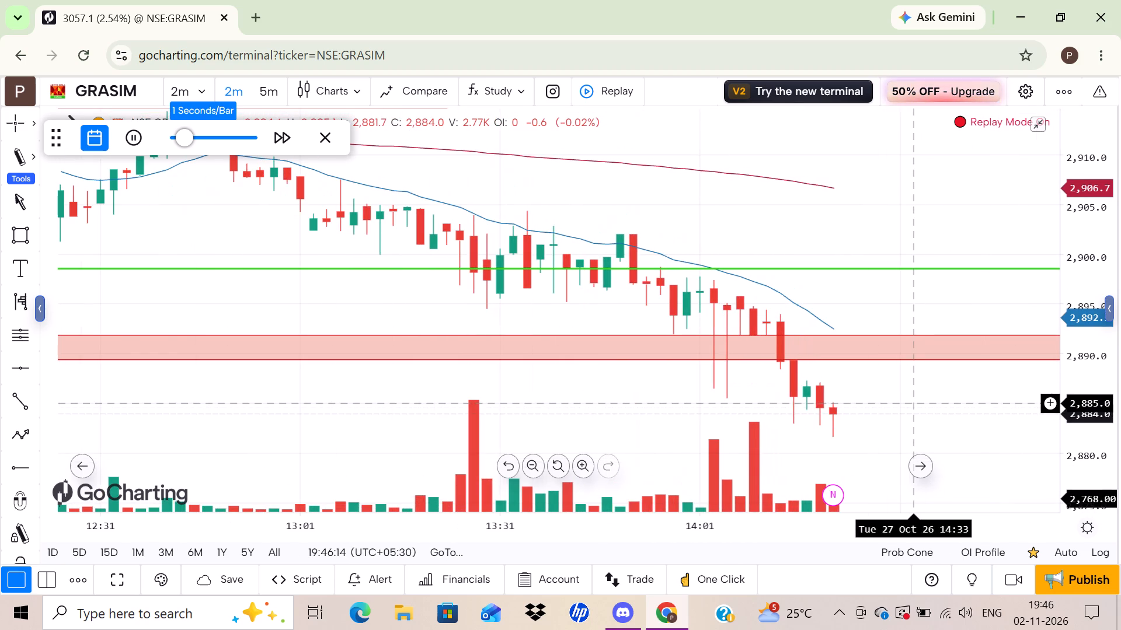
drag(1092, 271, 1098, 421)
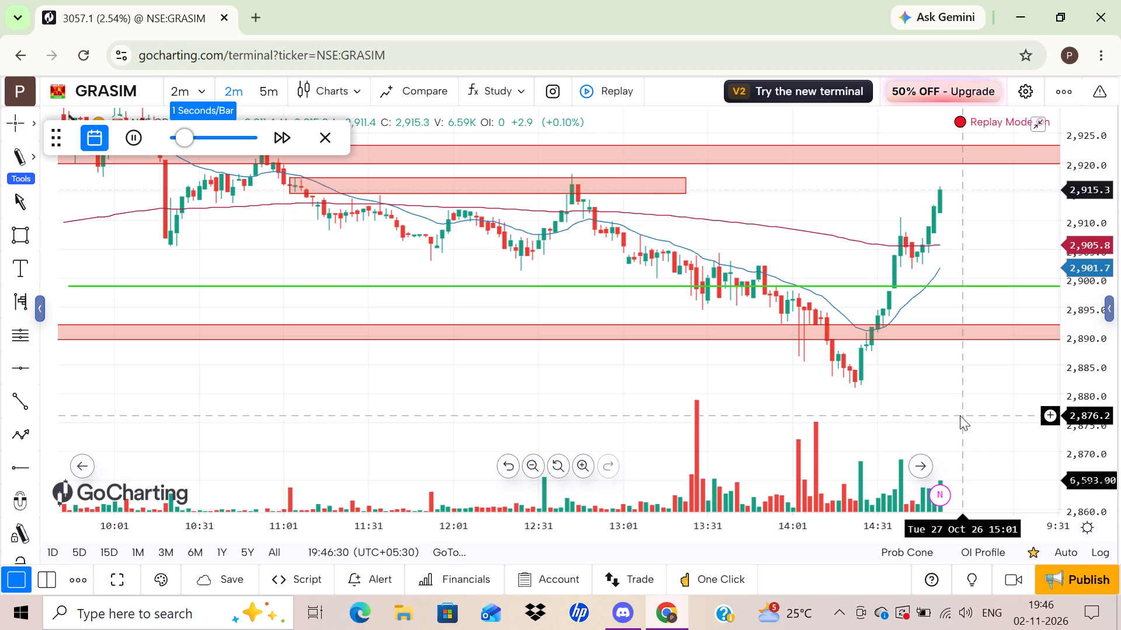
scroll(905, 407, left, 1)
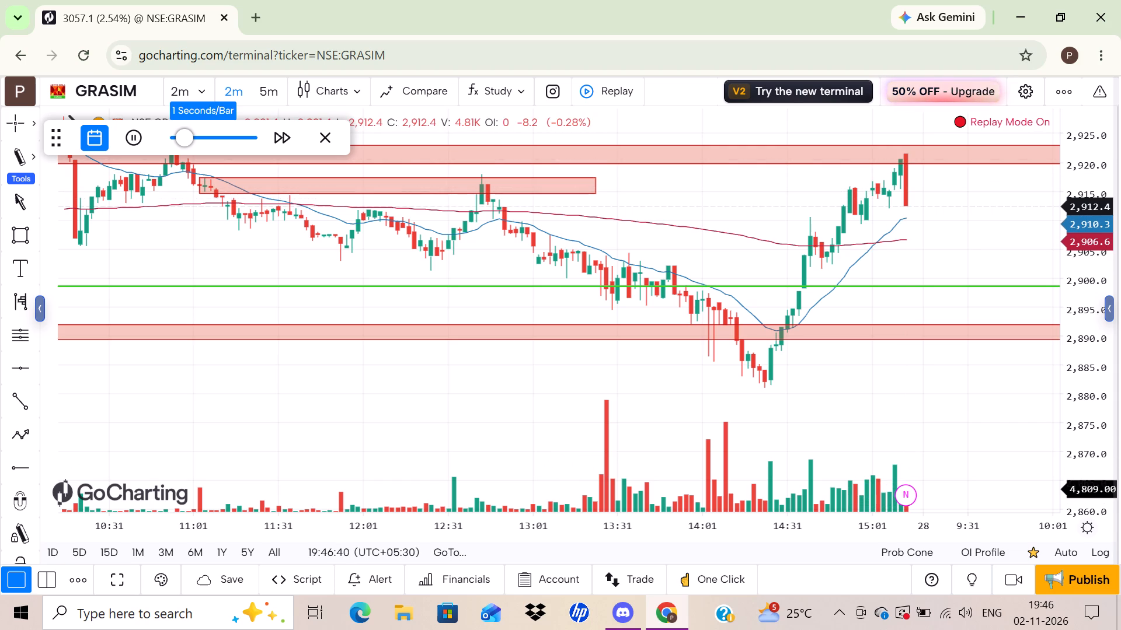
click(128, 134)
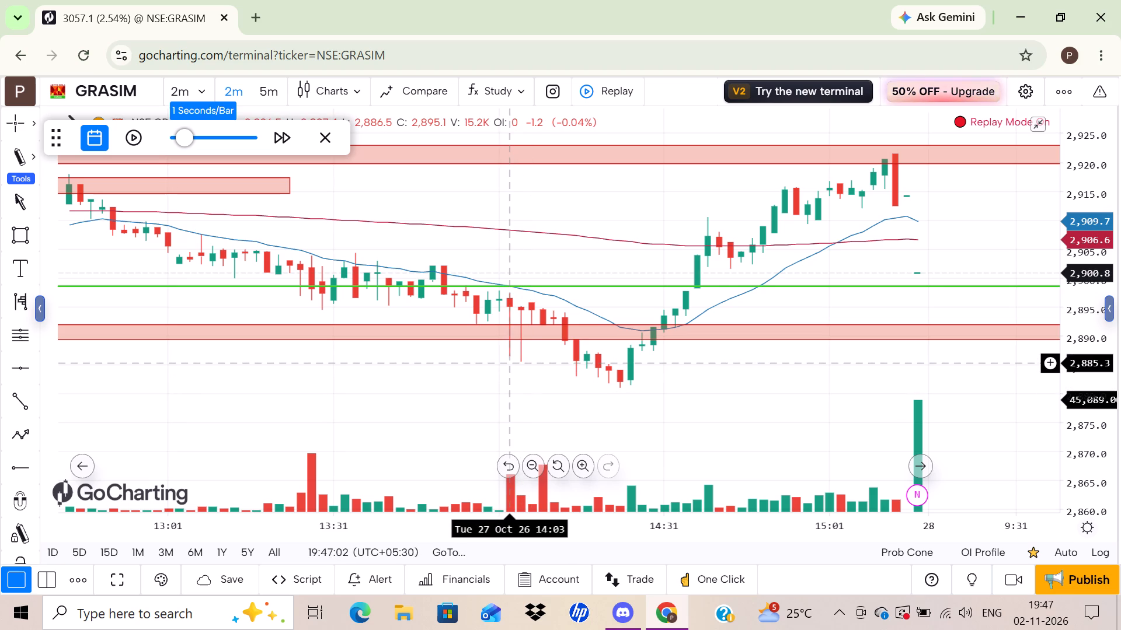
scroll(506, 363, left, 1)
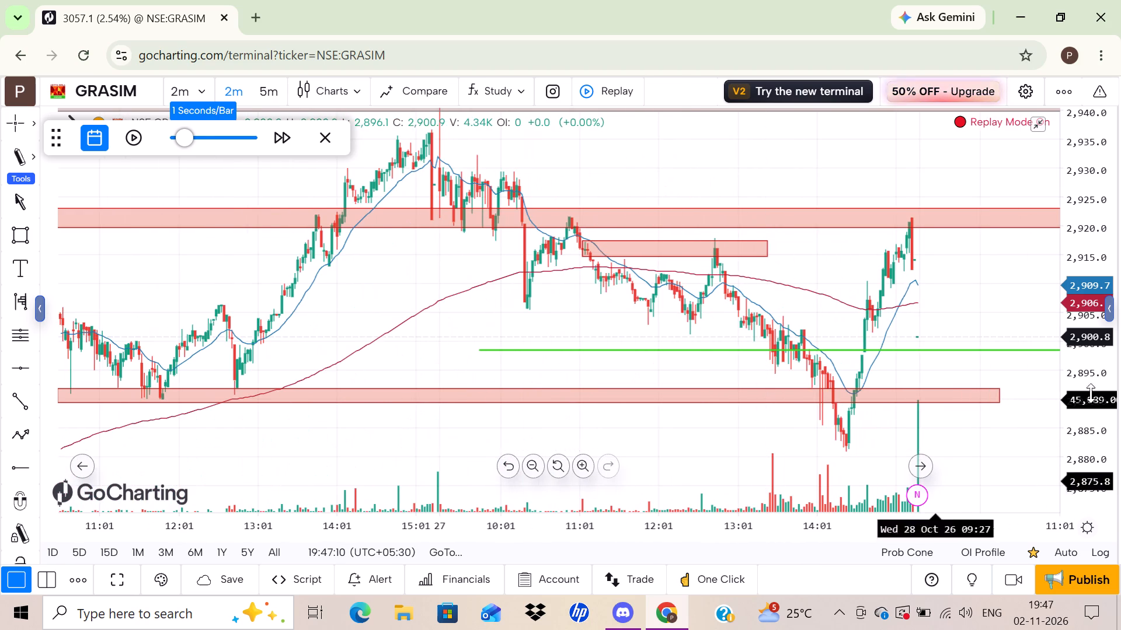
Switch the GRASIM chart to the 1-hour interval and bring it back into replay mode at the opening of 28 Oct.
drag(1095, 325, 1098, 391)
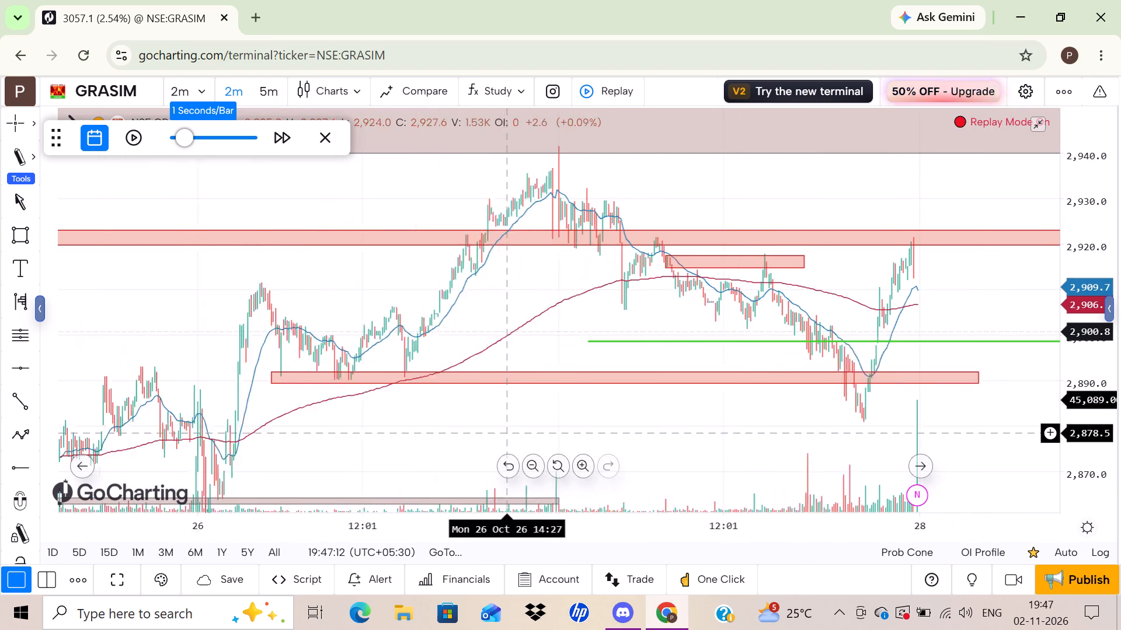
drag(636, 457, 608, 446)
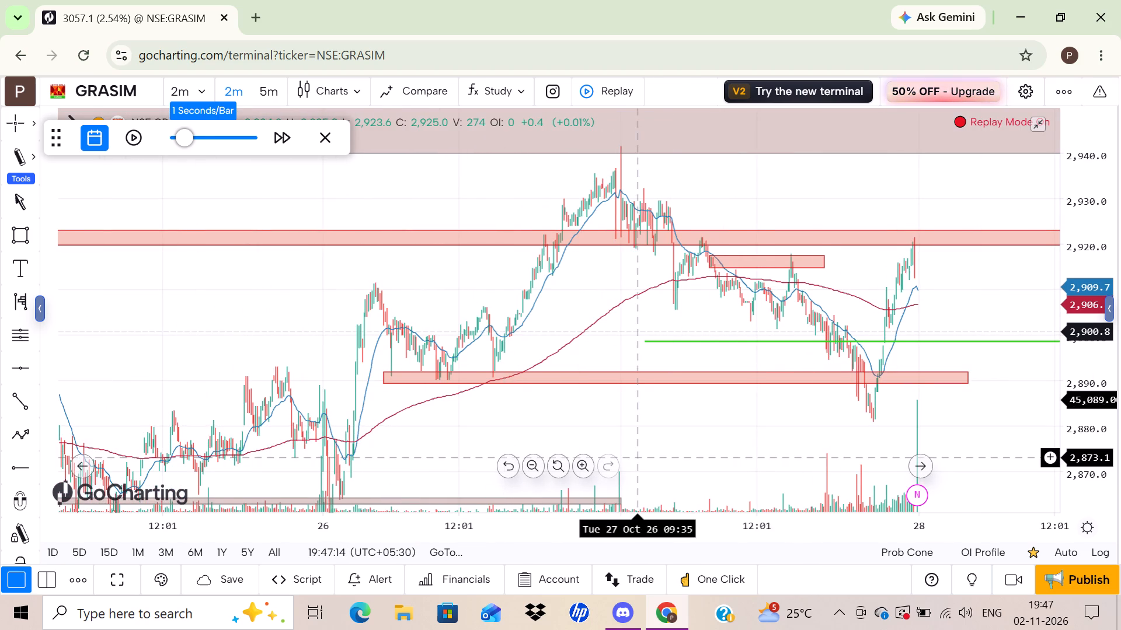
drag(608, 446, 573, 433)
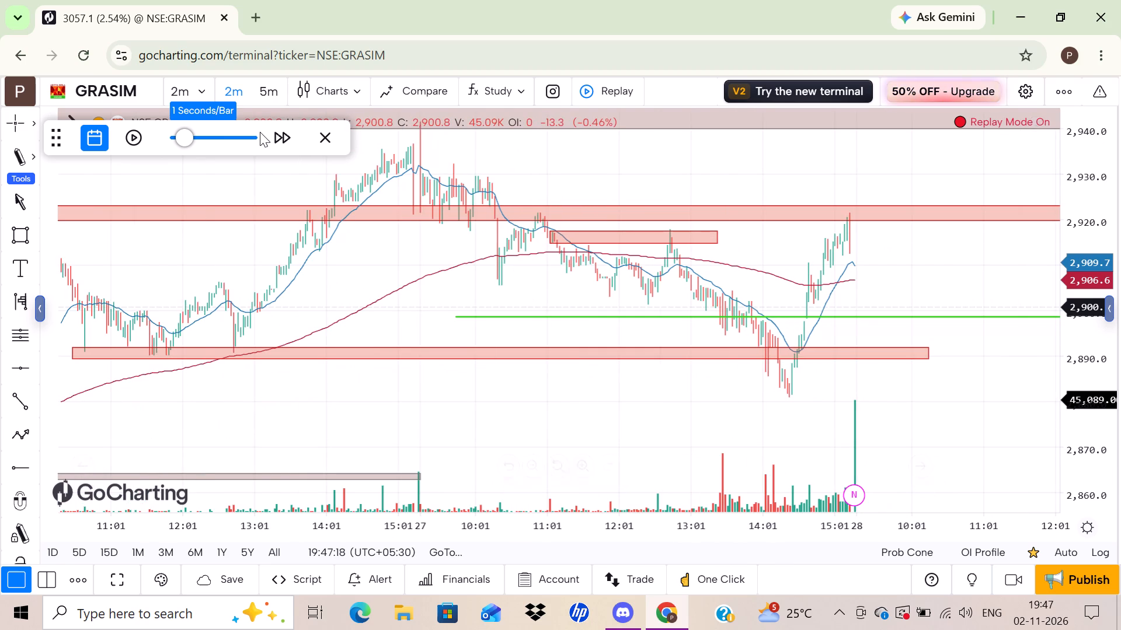
click(176, 80)
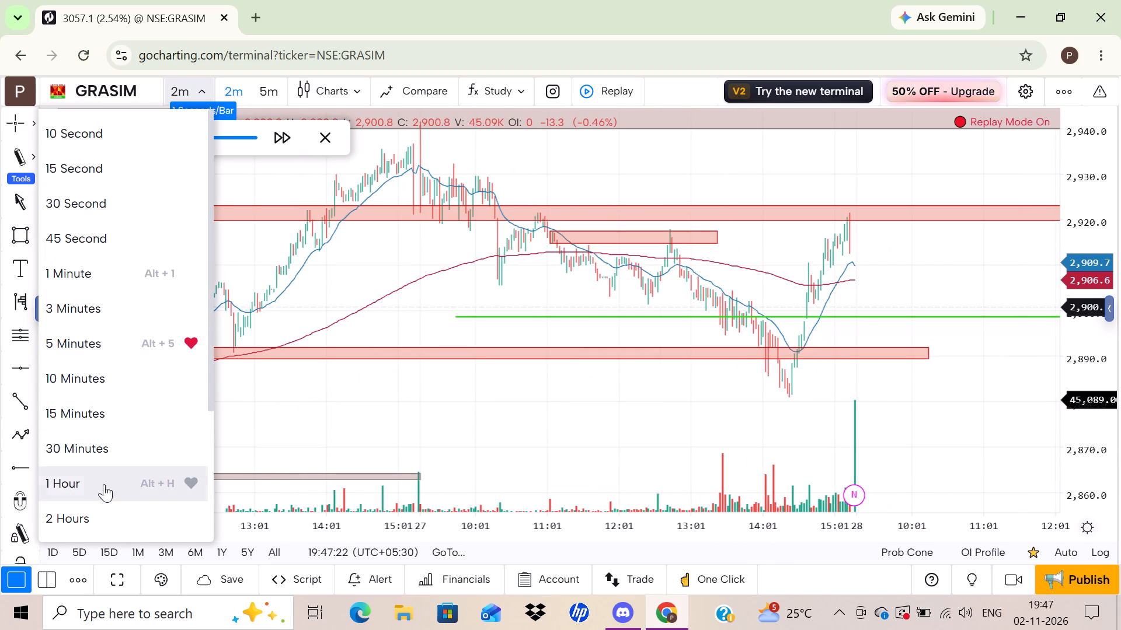
click(89, 481)
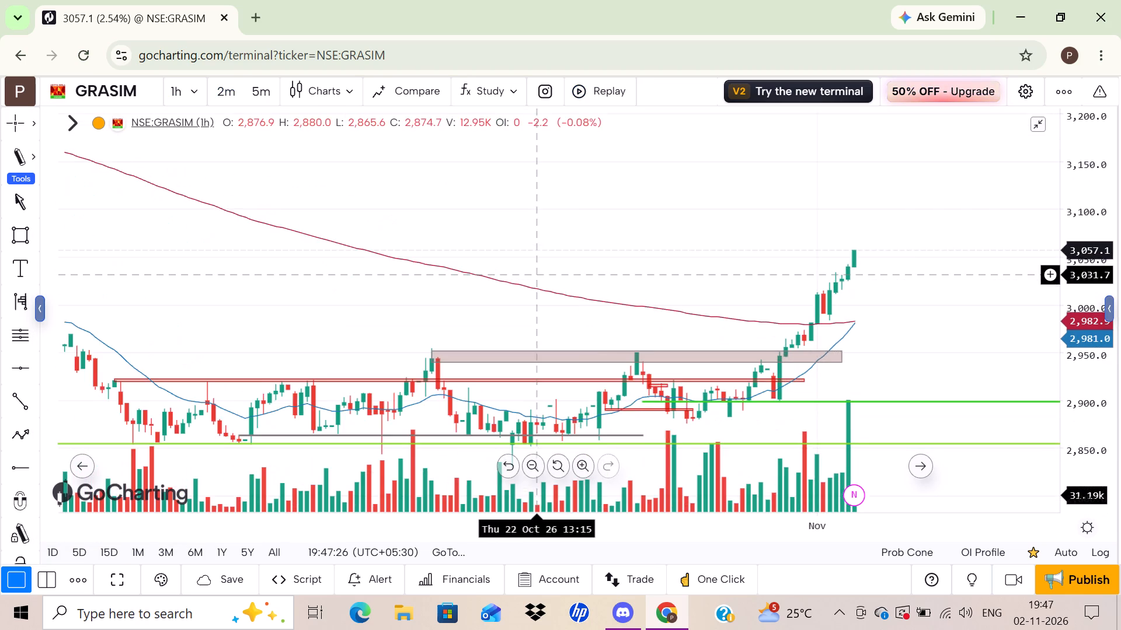
scroll(538, 274, left, 1)
drag(1085, 345, 1082, 186)
drag(953, 279, 942, 167)
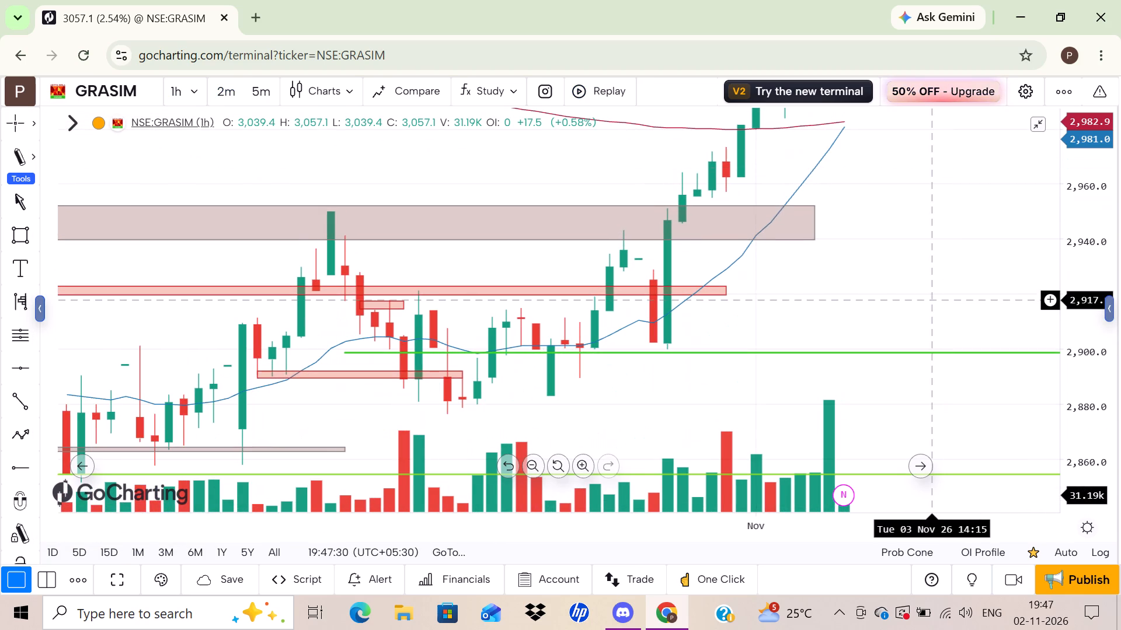
drag(1111, 229, 1114, 277)
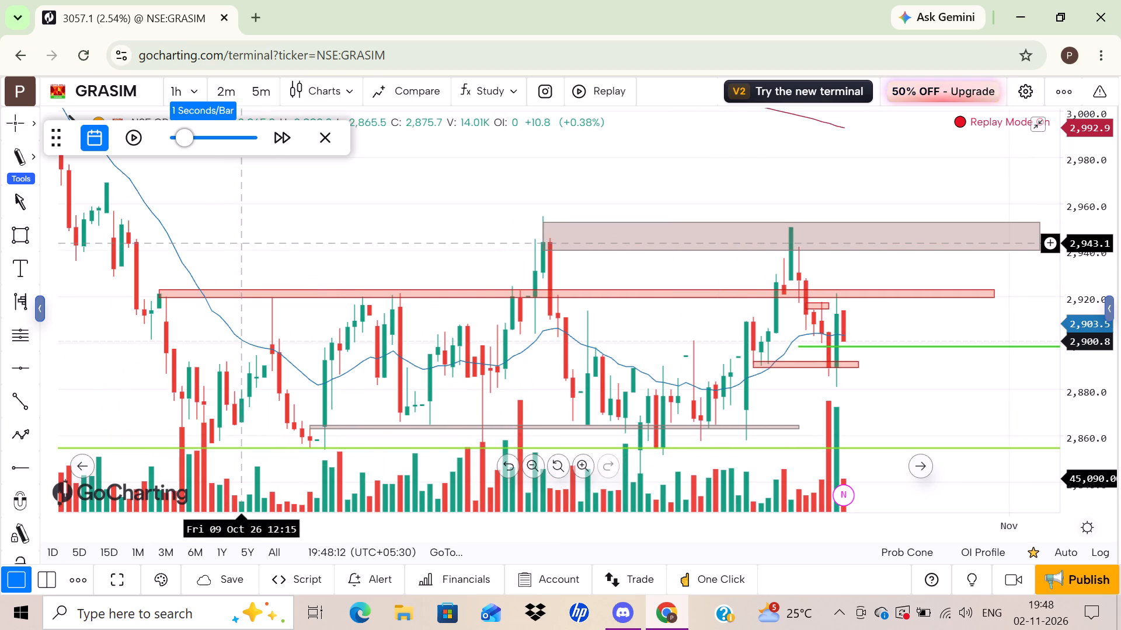
Draw a thin rectangle zone with its upper edge at about 2,909, spanning 15 Oct 13:15 to 21 Oct 09:15.
drag(428, 268, 401, 218)
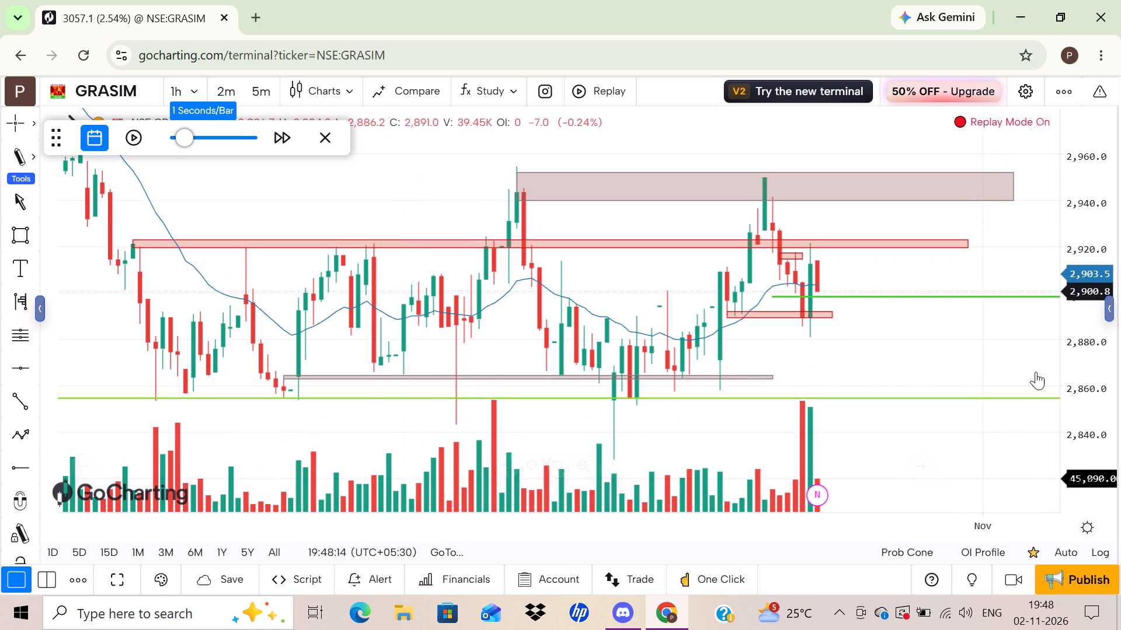
drag(1088, 389, 1097, 309)
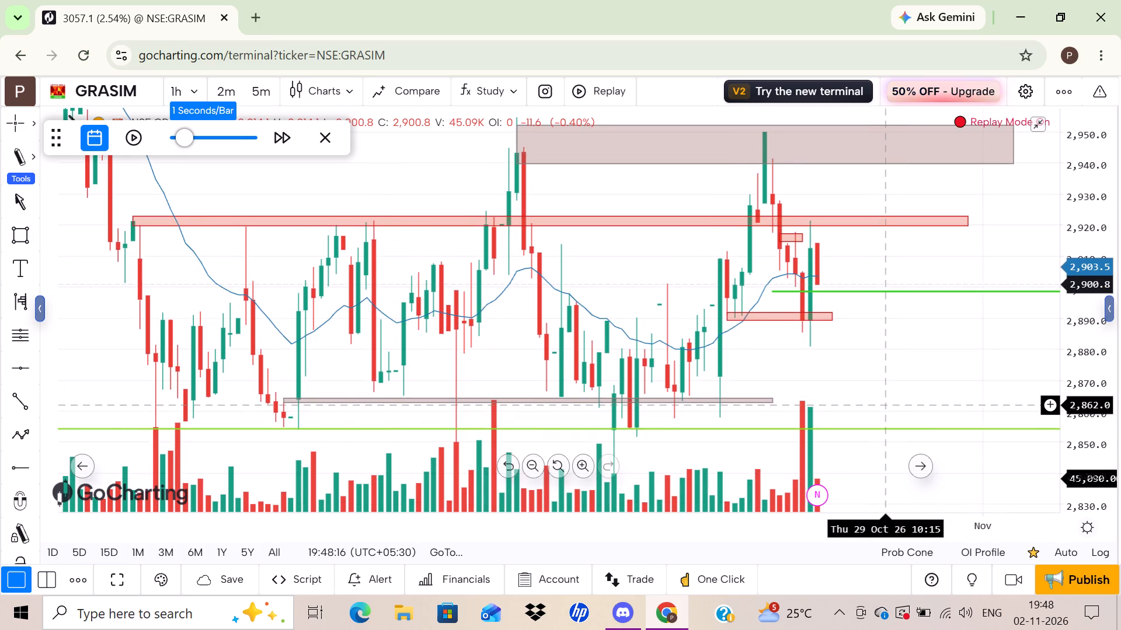
drag(360, 365, 428, 353)
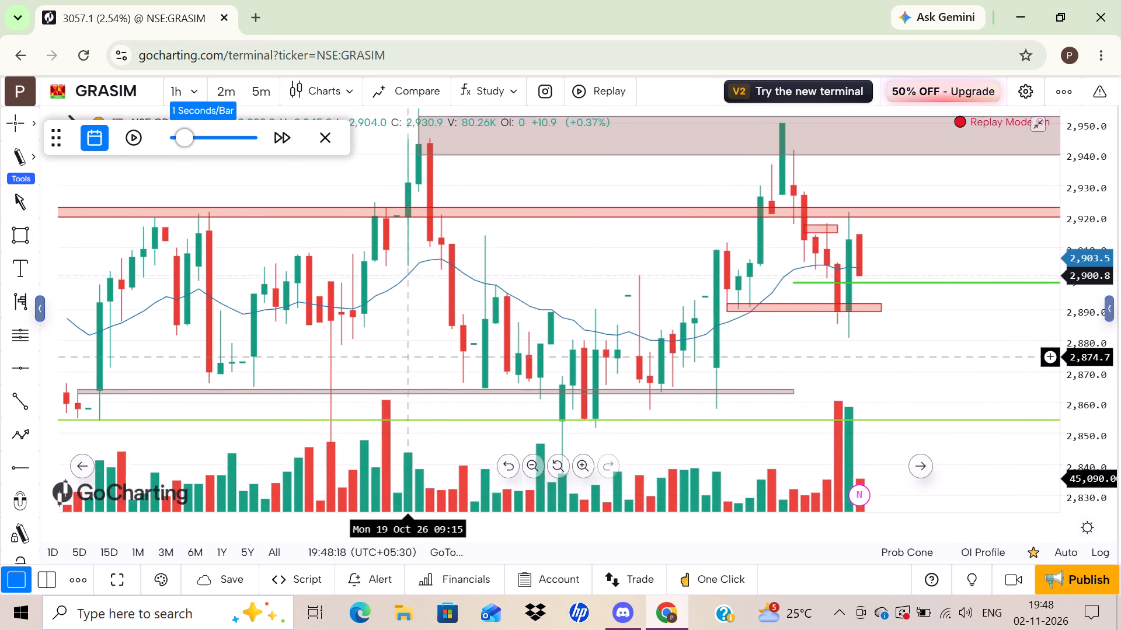
drag(428, 353, 465, 362)
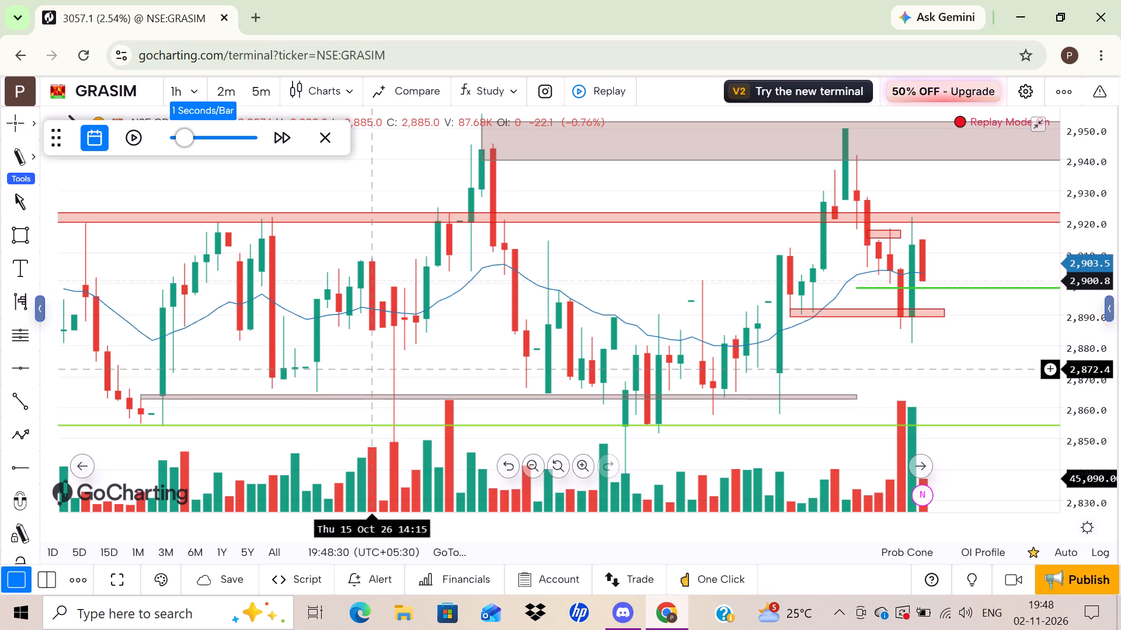
click(19, 240)
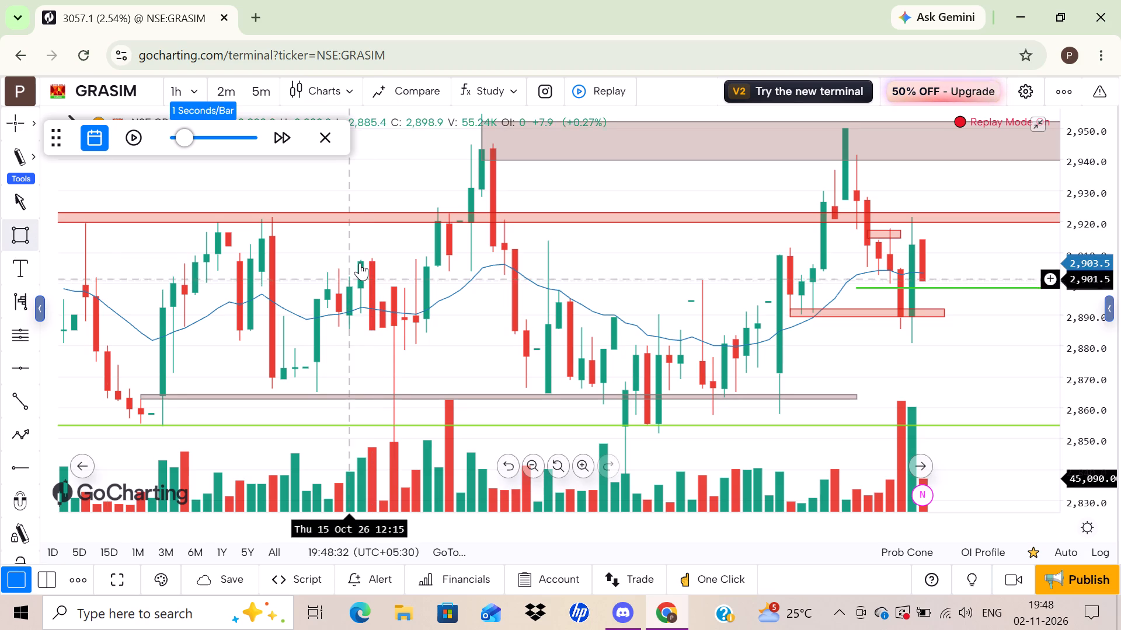
click(17, 236)
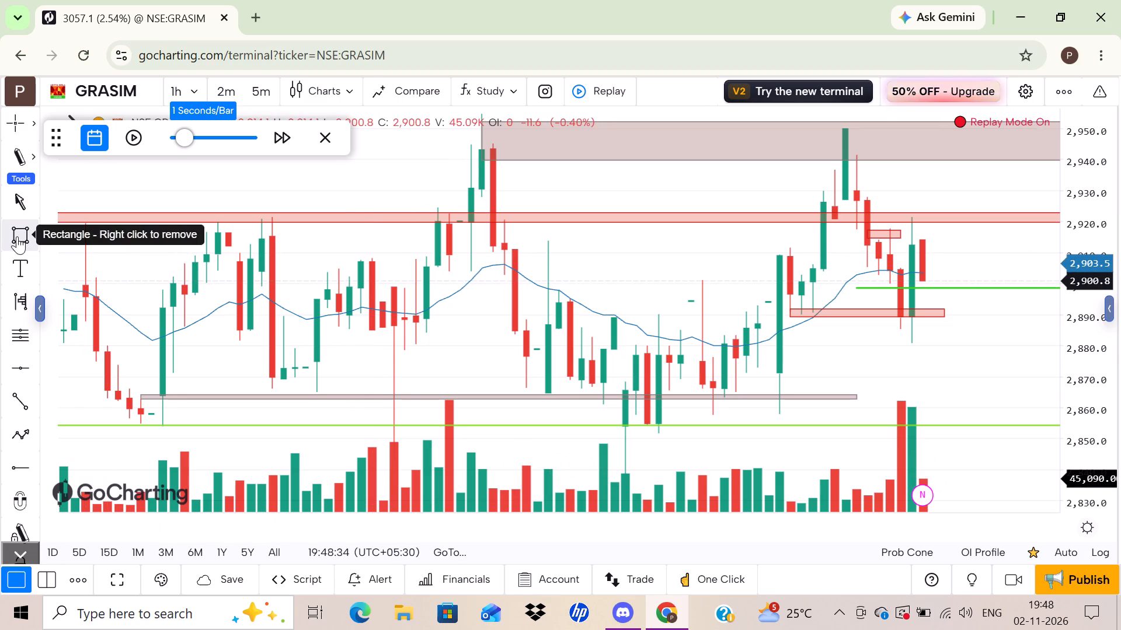
click(364, 260)
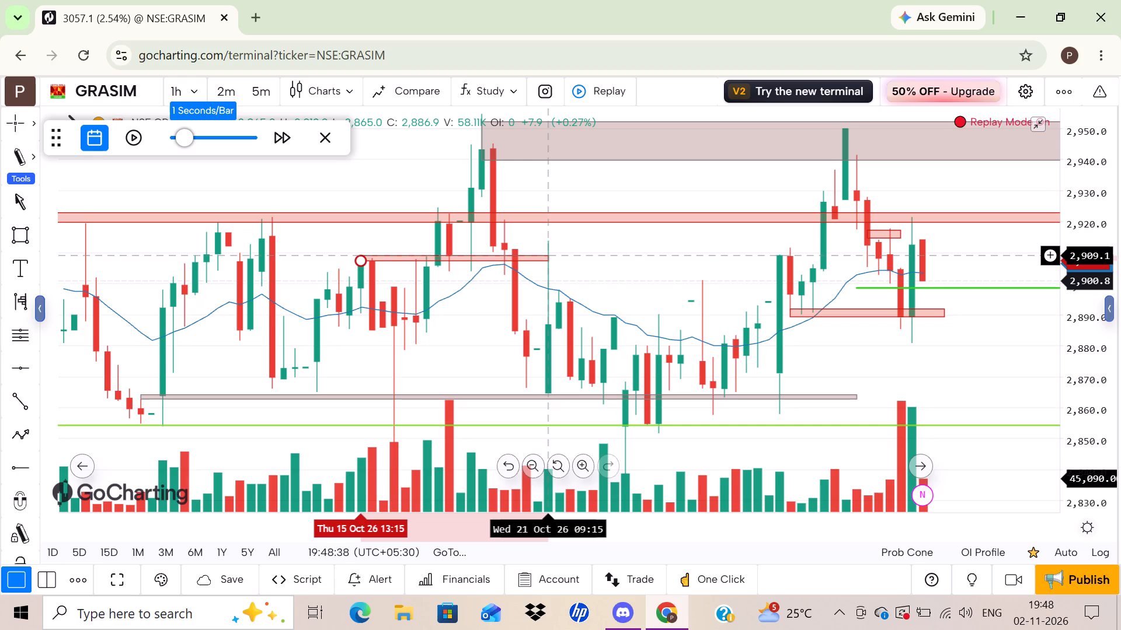
click(542, 255)
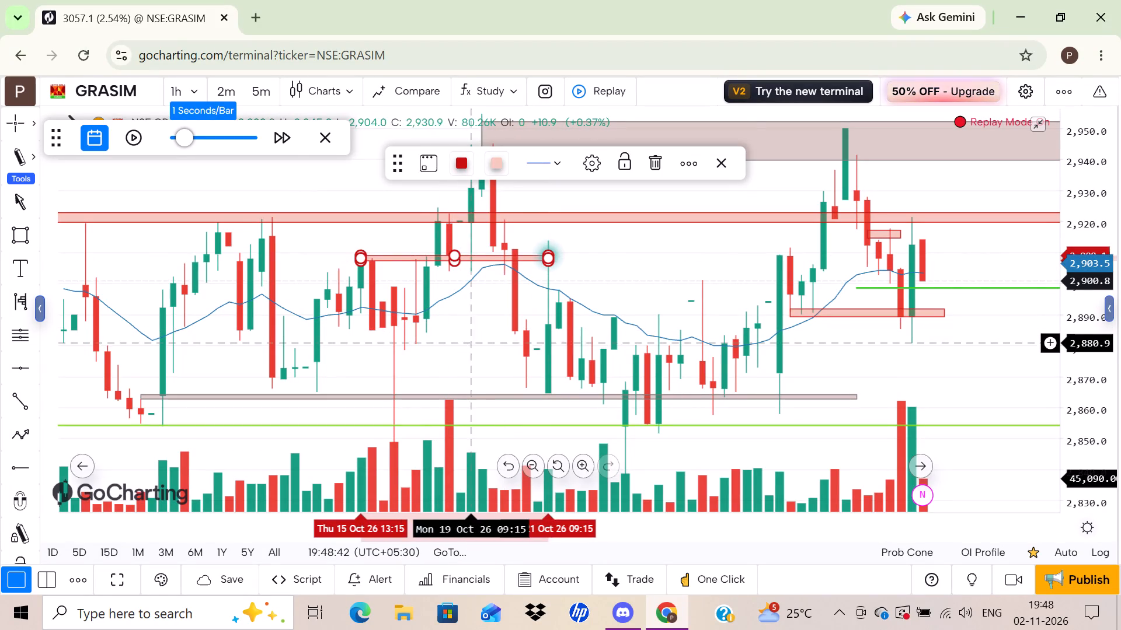
drag(481, 345, 478, 355)
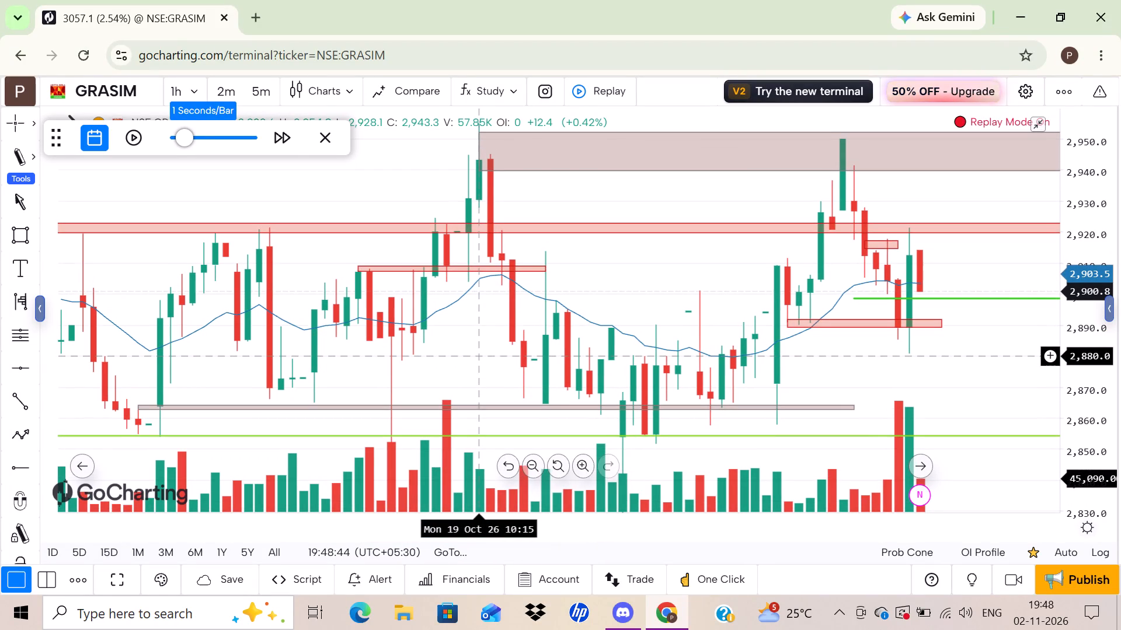
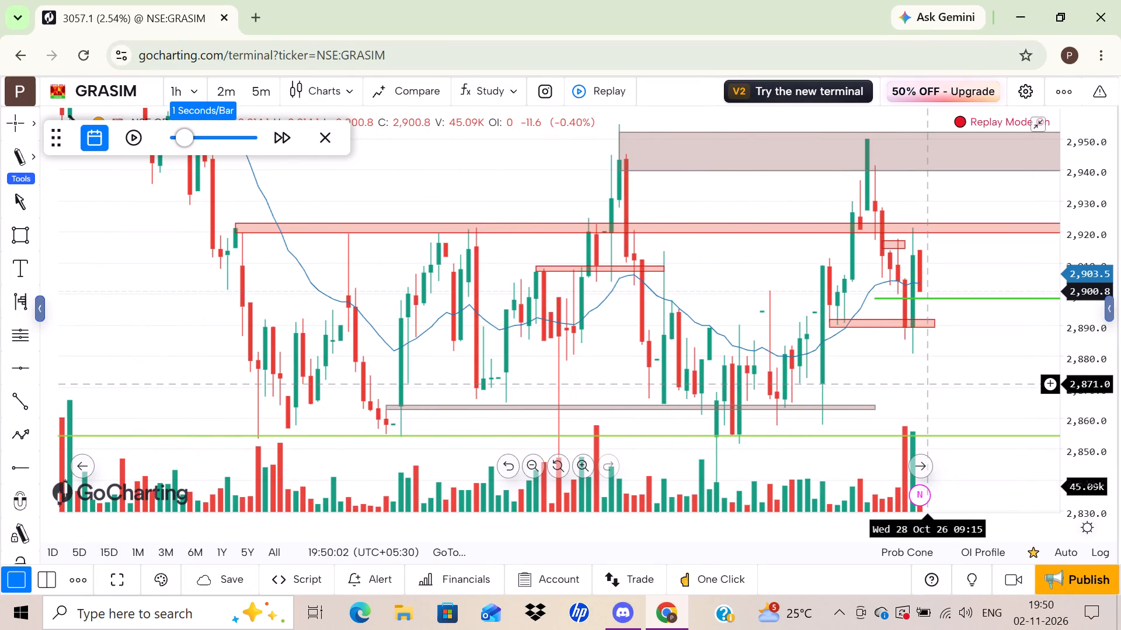
Expand the indicator list on the GRASIM chart and add a Bollinger Band study.
click(74, 108)
click(131, 297)
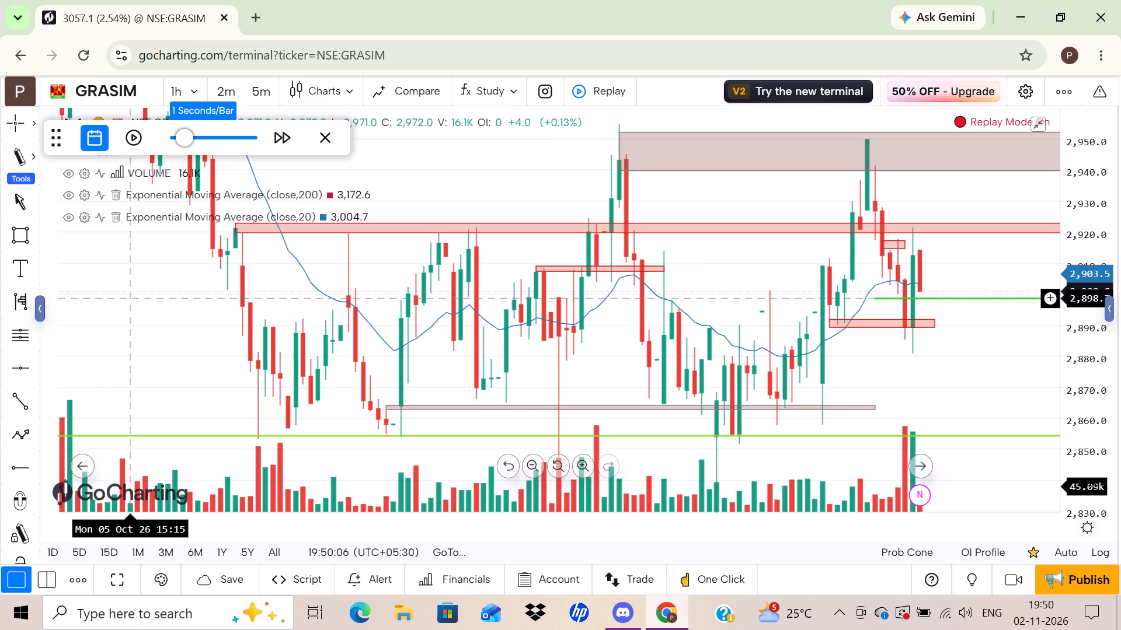
click(78, 106)
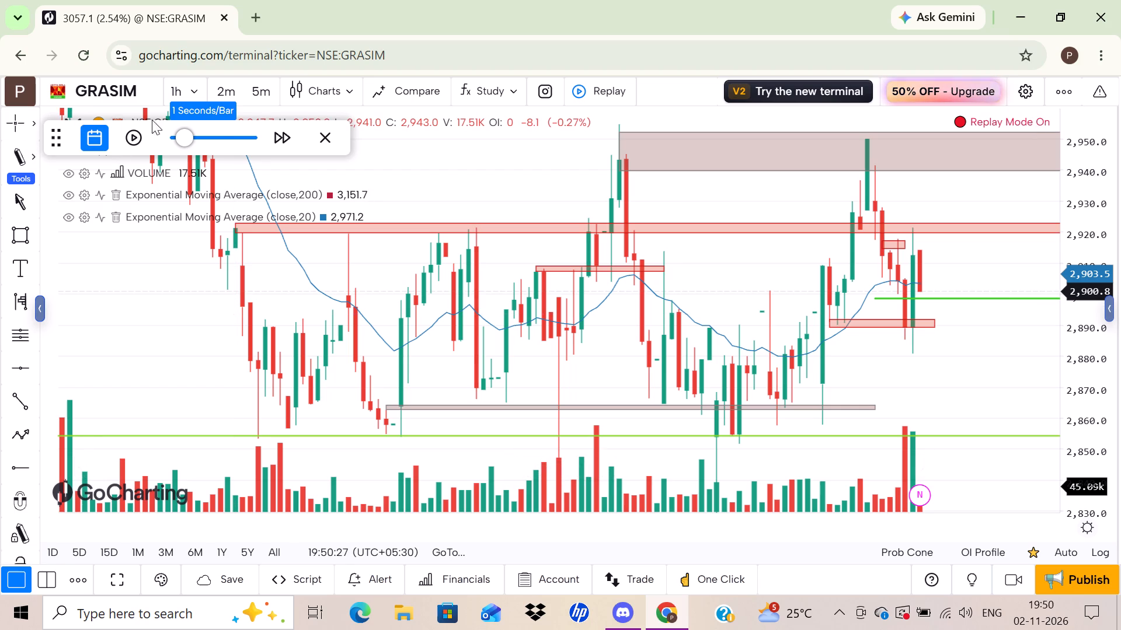
click(474, 89)
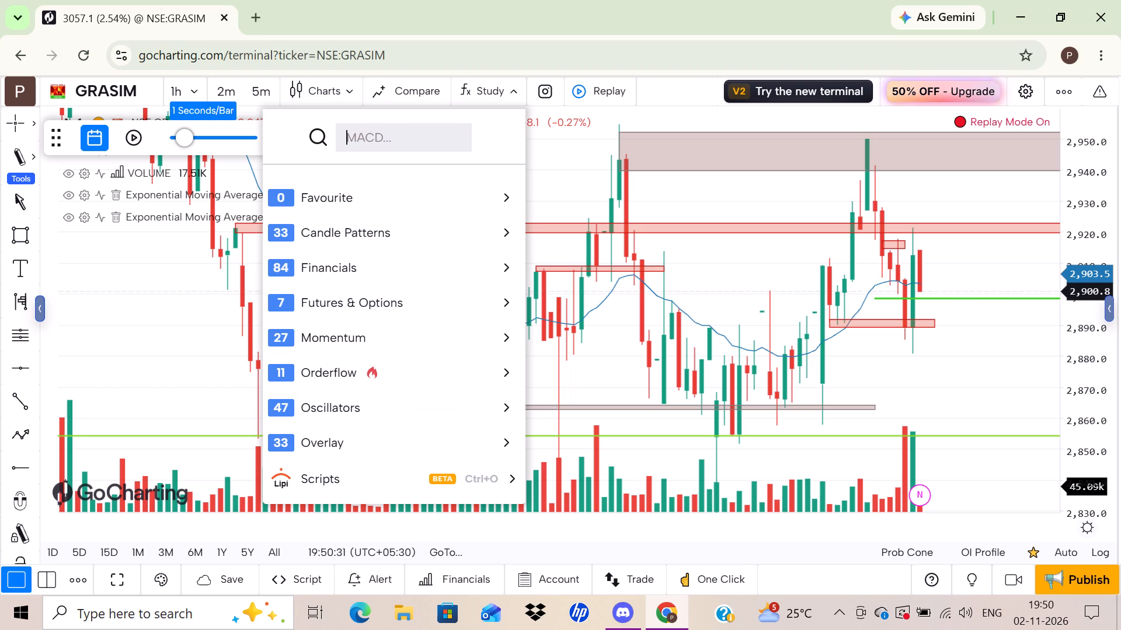
text(BB)
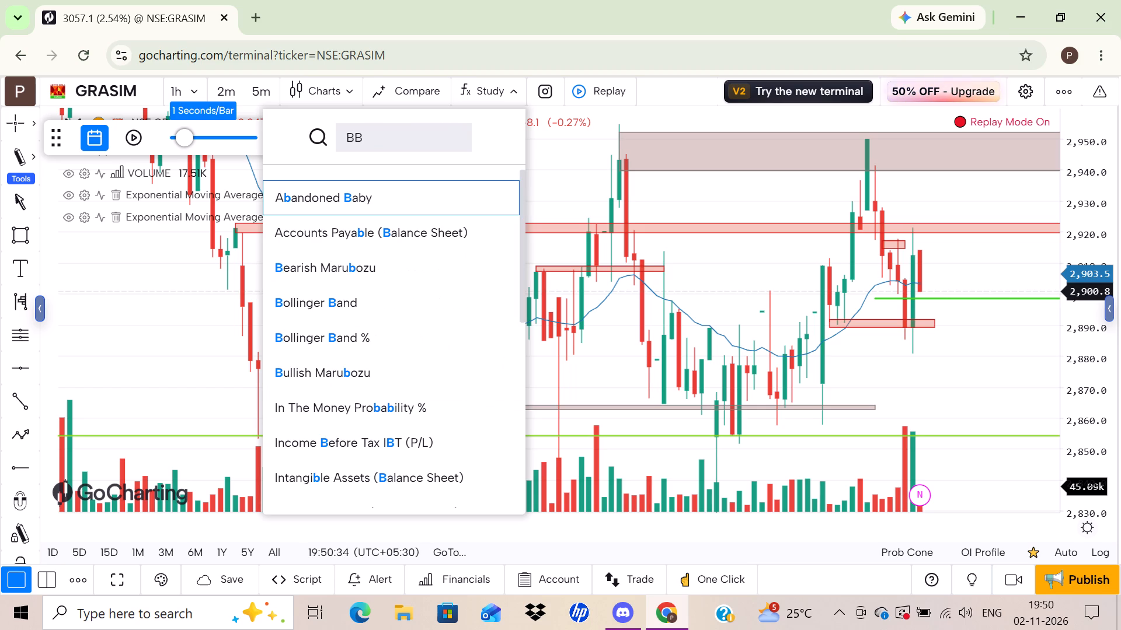
click(412, 290)
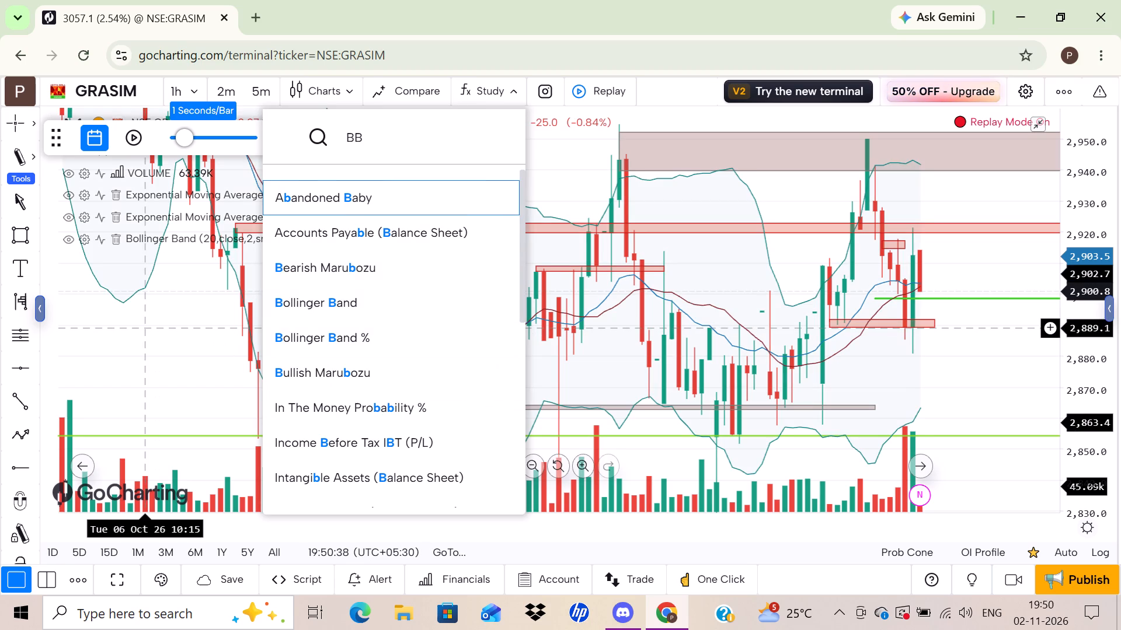
click(196, 345)
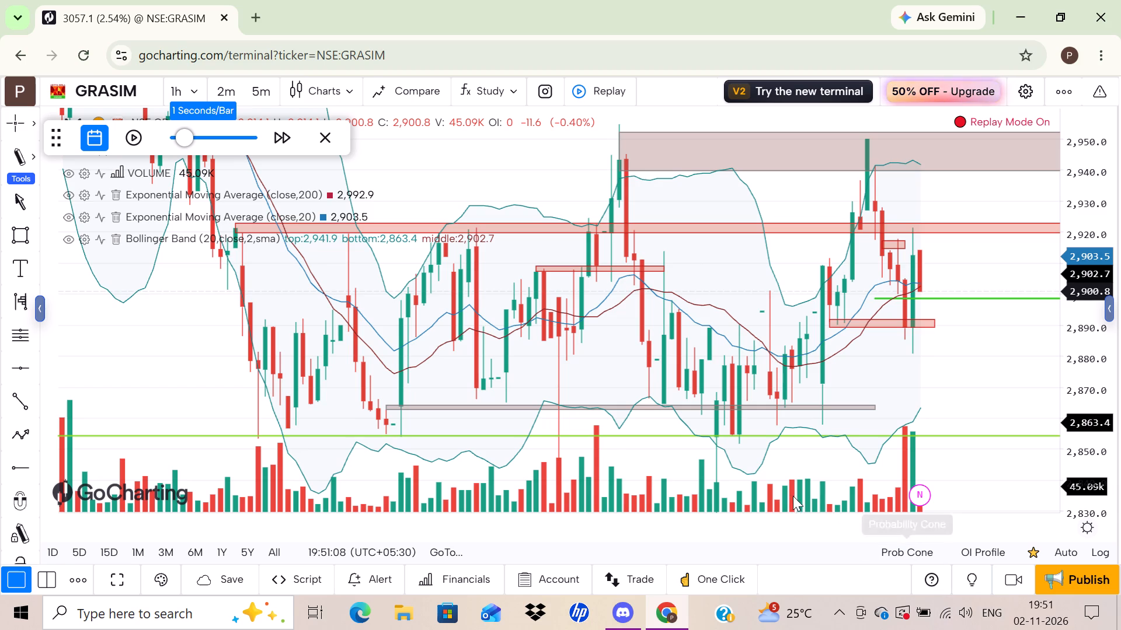
Switch GRASIM to the 15-minute interval and examine the 27 Oct candles against the EMAs, Bollinger Band and marked zones.
click(172, 93)
click(90, 421)
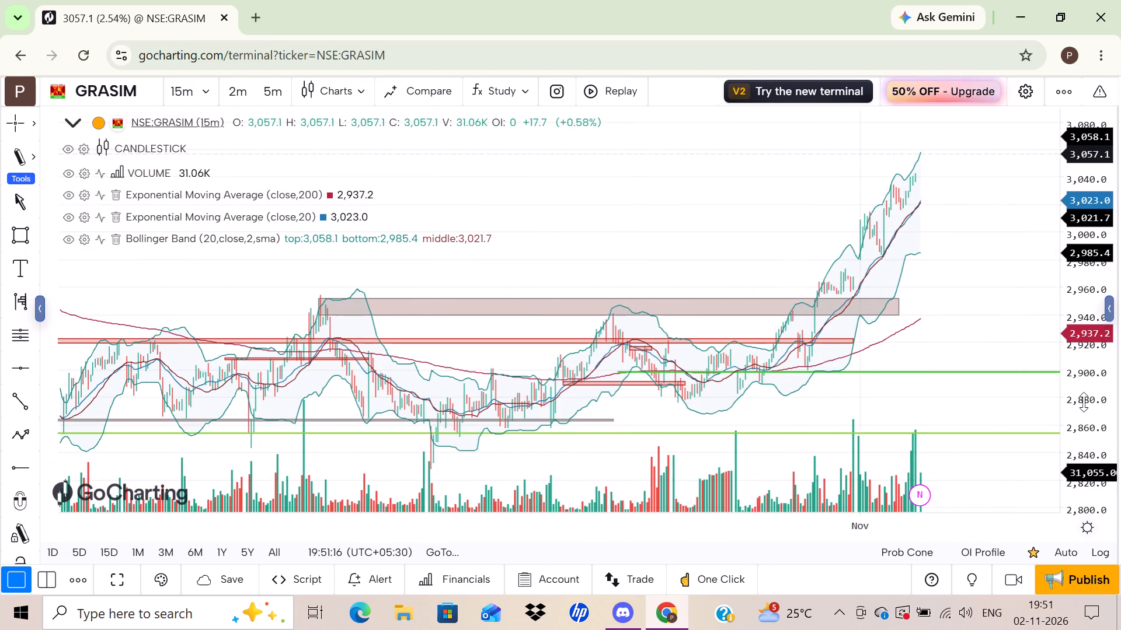
drag(1084, 401, 1081, 269)
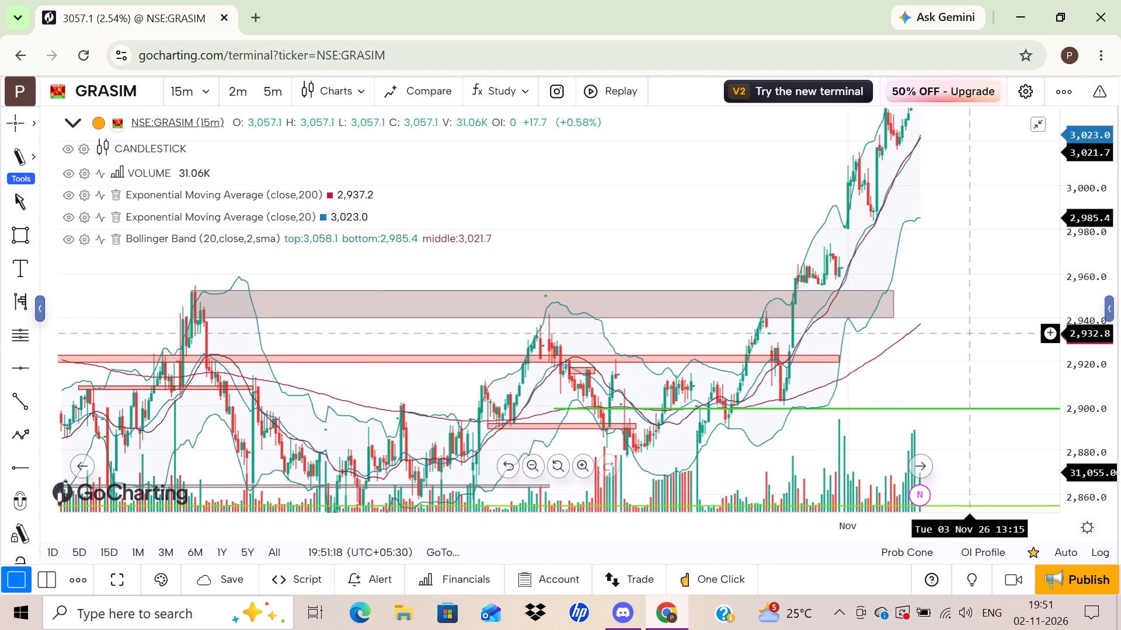
scroll(966, 331, left, 1)
drag(1091, 399, 1073, 299)
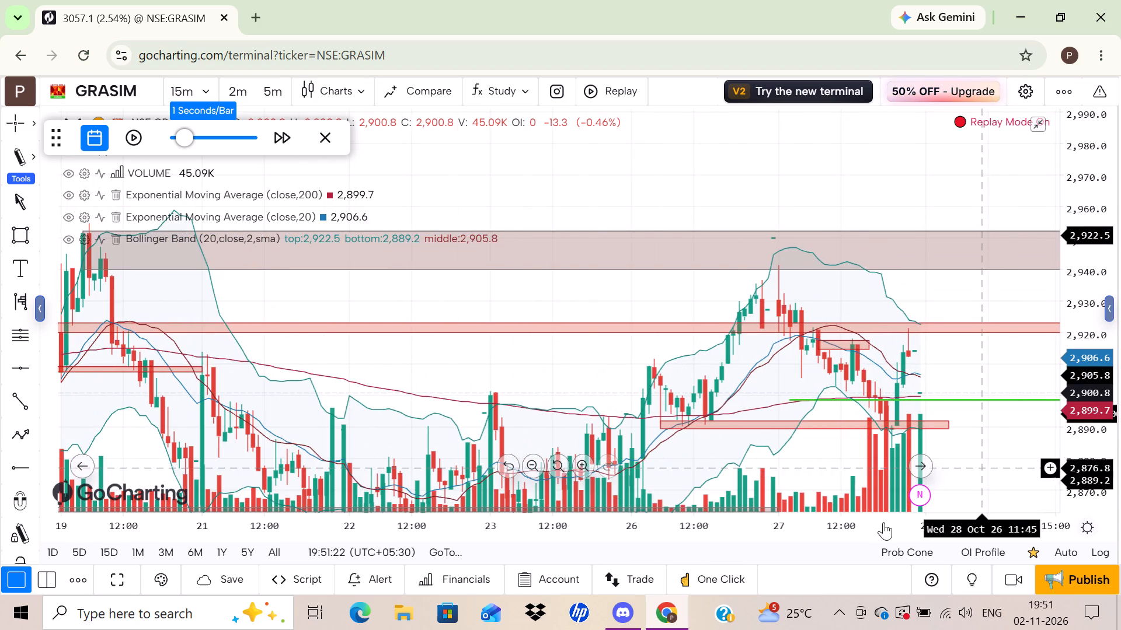
drag(824, 444, 797, 335)
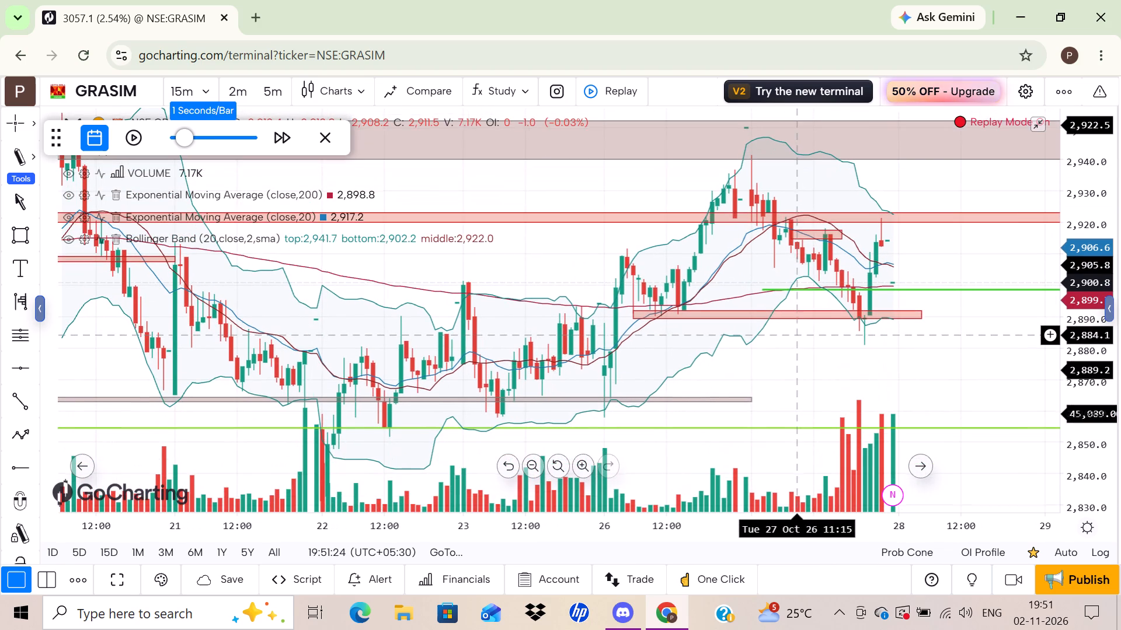
drag(1083, 376, 1083, 372)
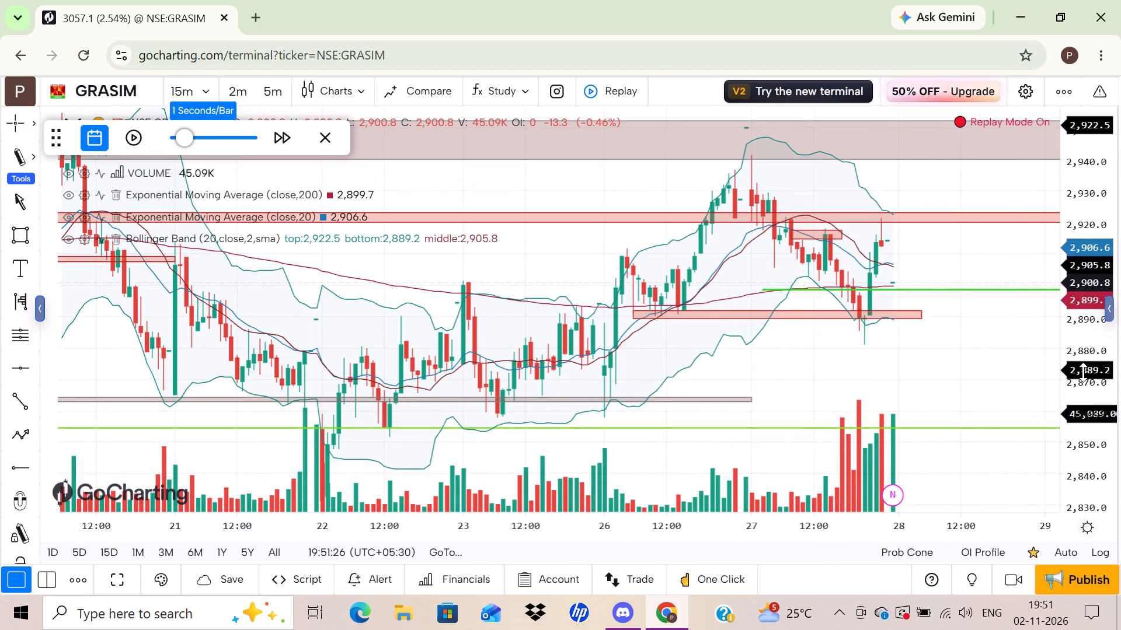
drag(1083, 372, 1075, 282)
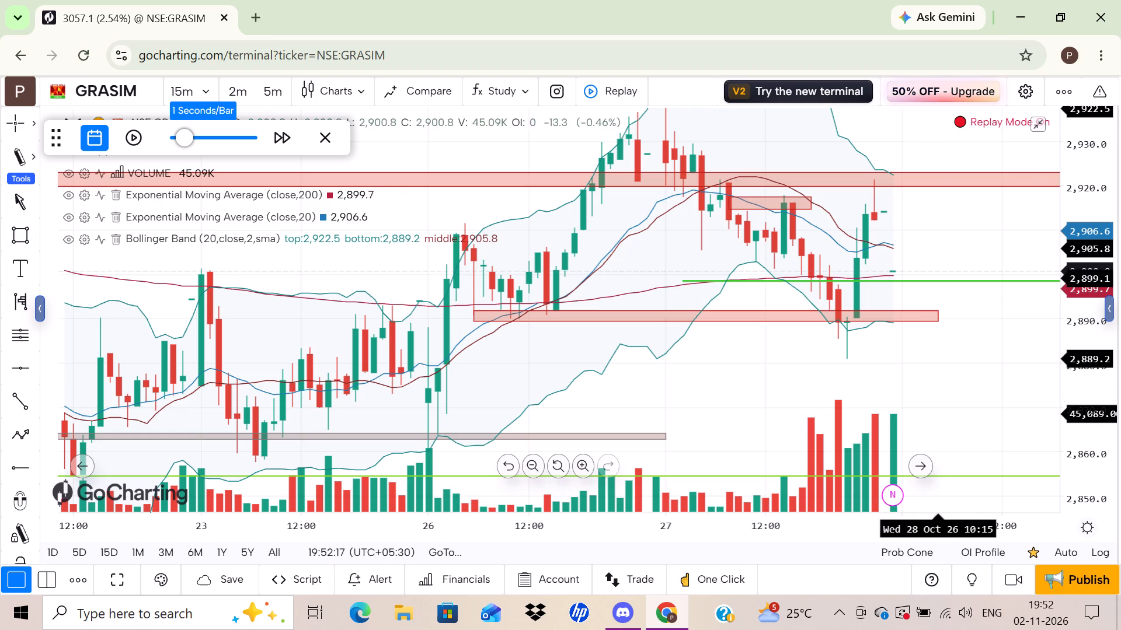
click(894, 247)
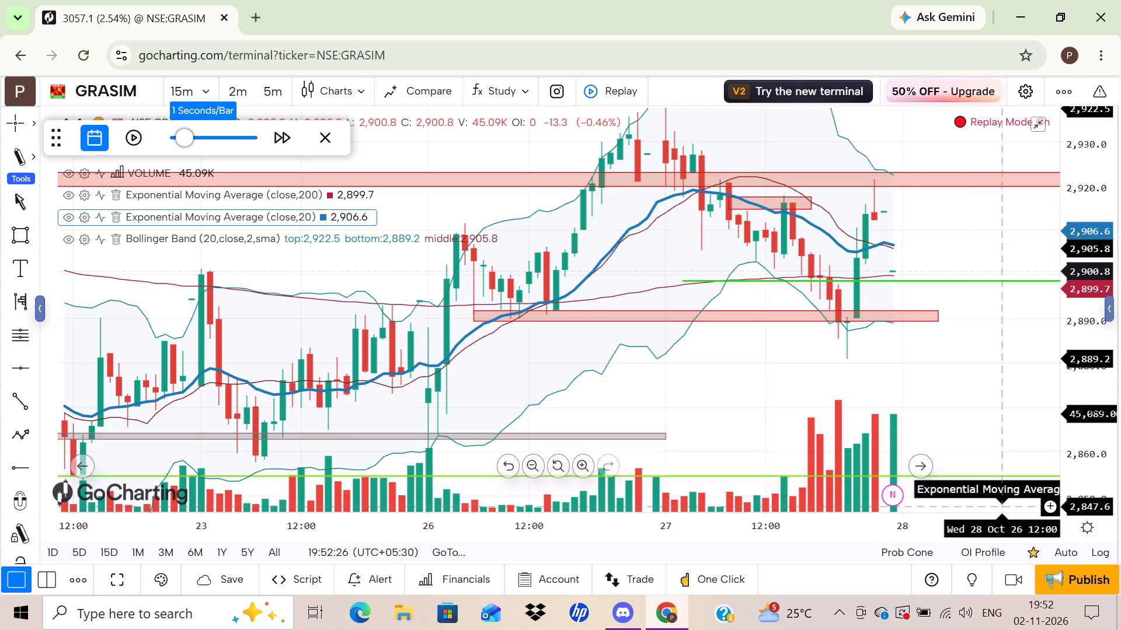
click(955, 242)
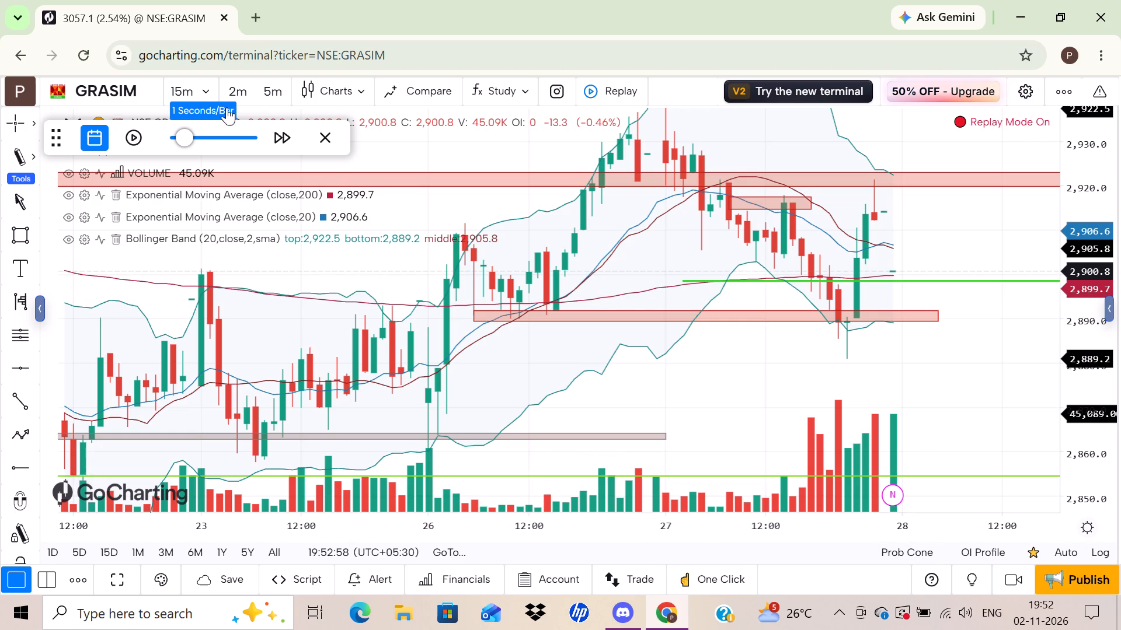
Return the GRASIM chart to the 1-hour interval.
click(191, 80)
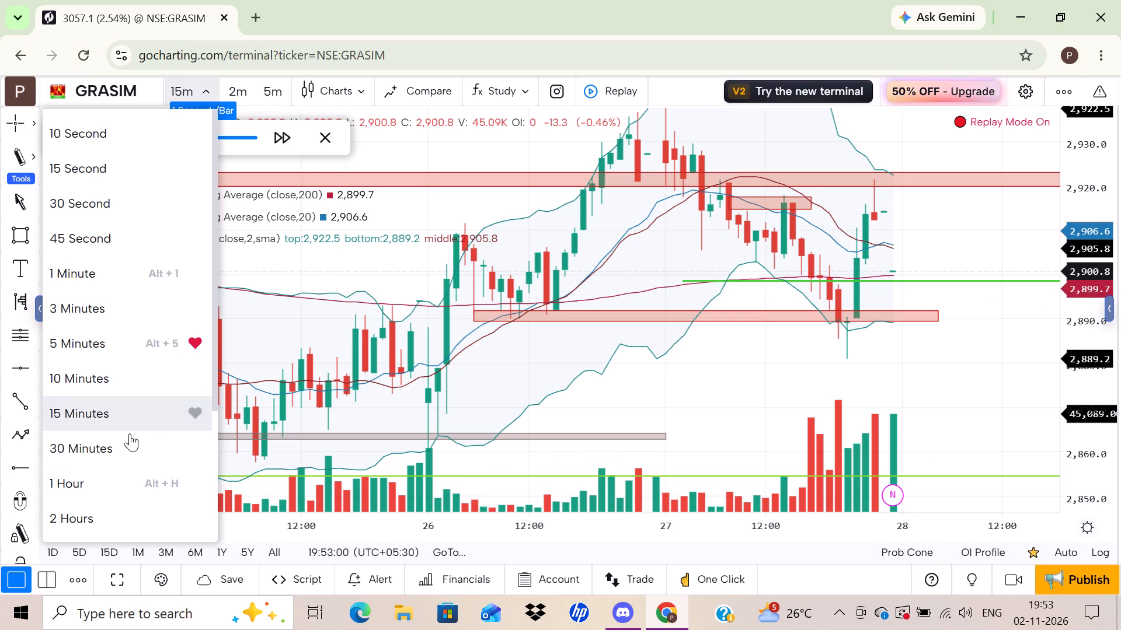
click(116, 474)
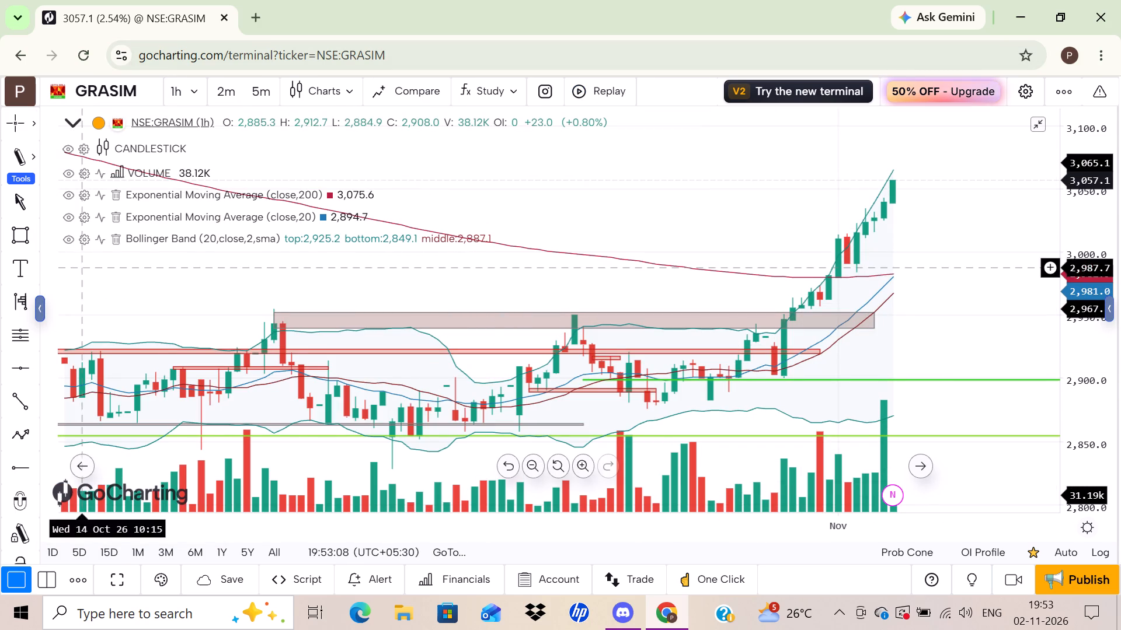
Hide the Bollinger Band, collapse the indicator list and review the October candles against the marked zones.
click(71, 239)
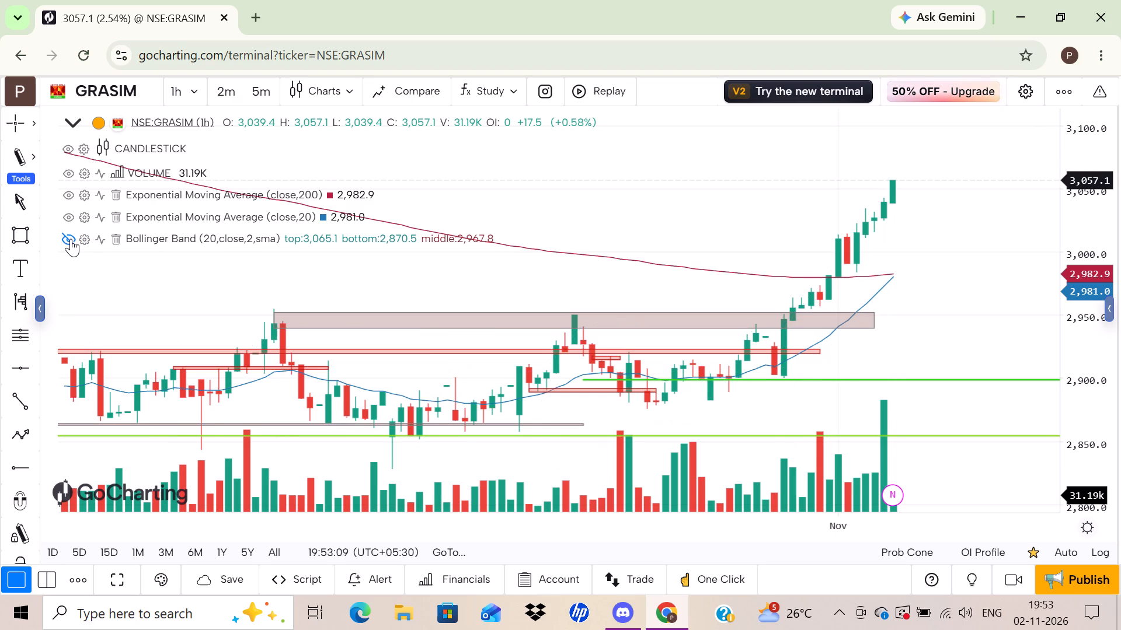
click(611, 239)
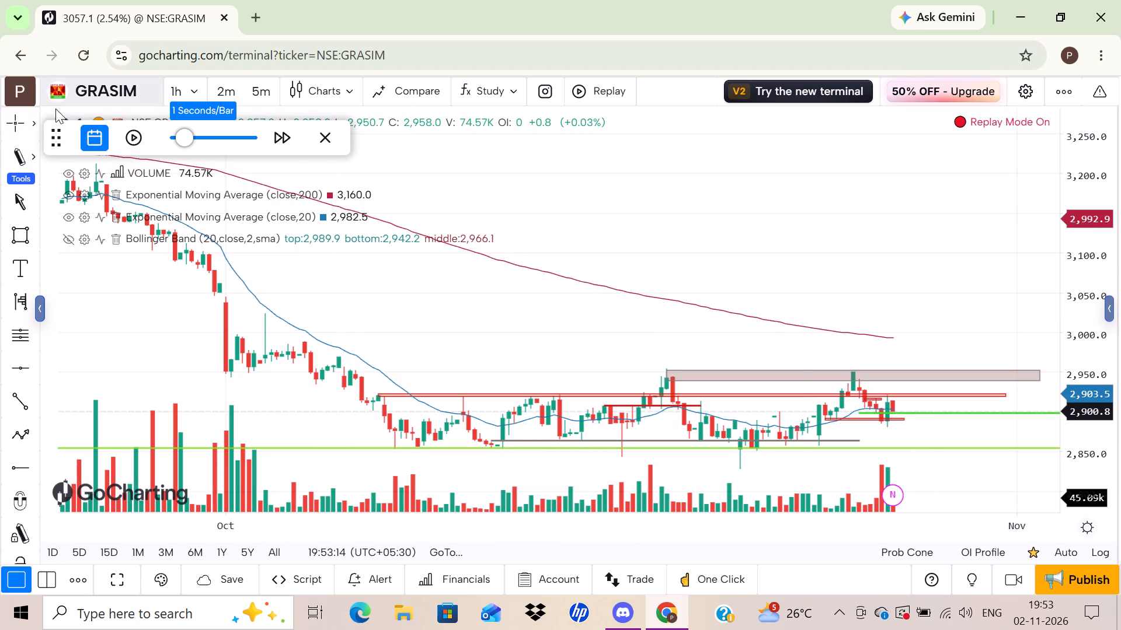
click(66, 111)
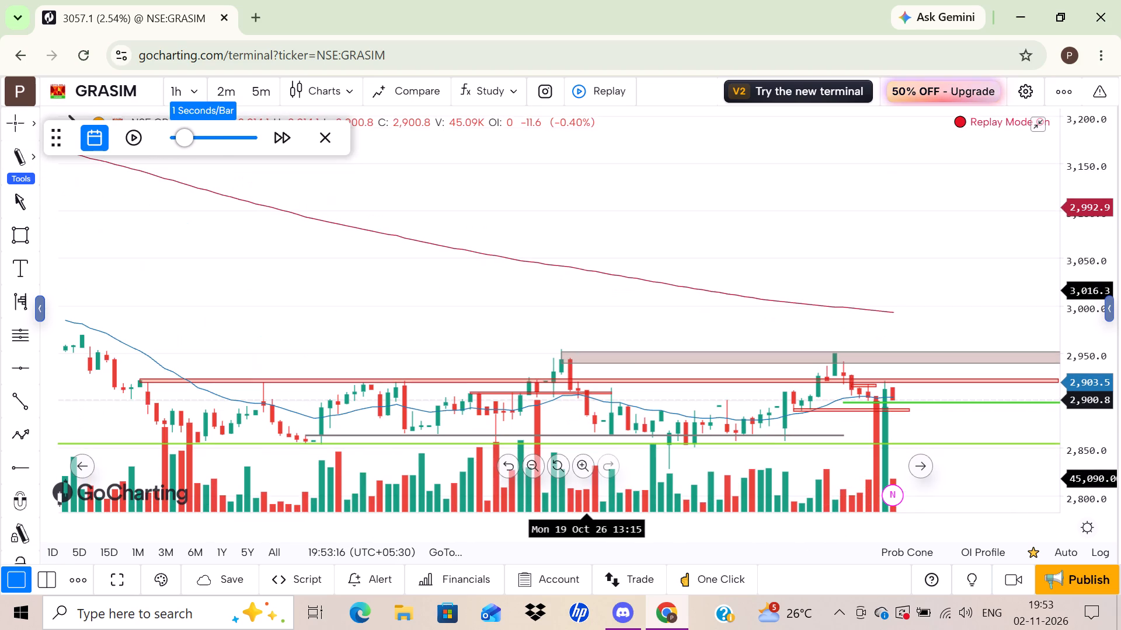
drag(1095, 353, 1068, 235)
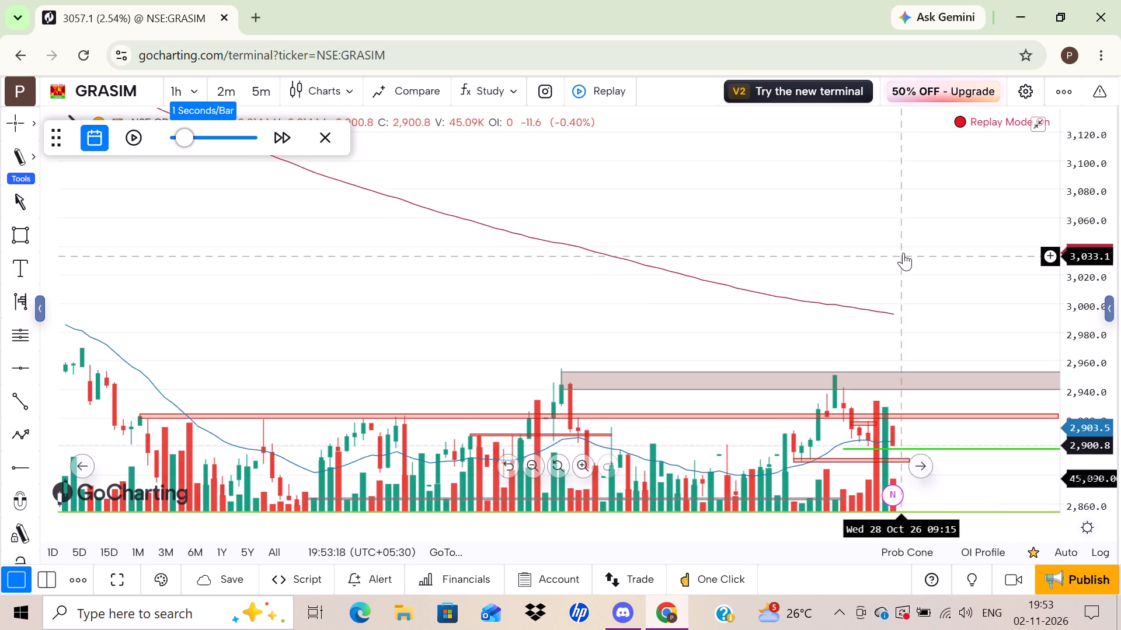
drag(903, 253, 840, 78)
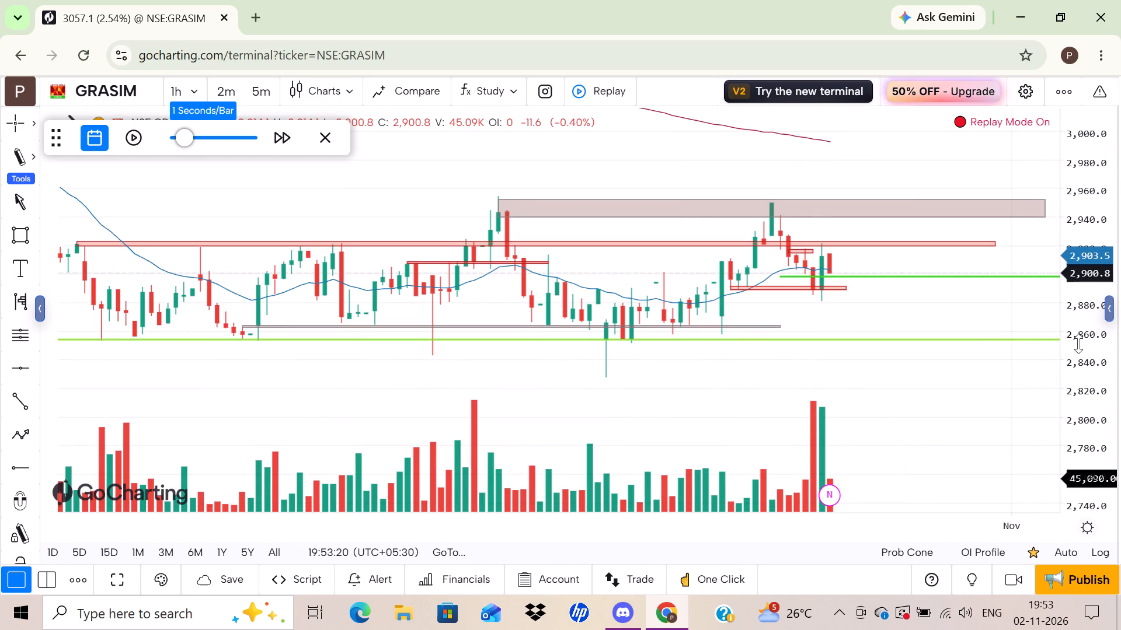
drag(1078, 344, 1063, 162)
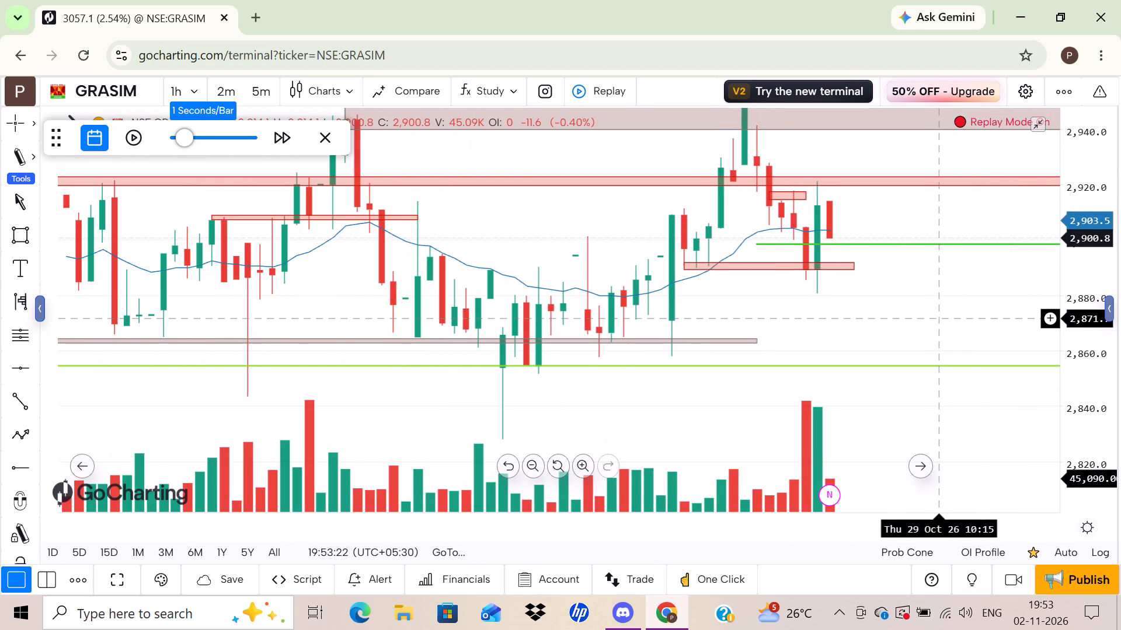
drag(891, 334, 889, 412)
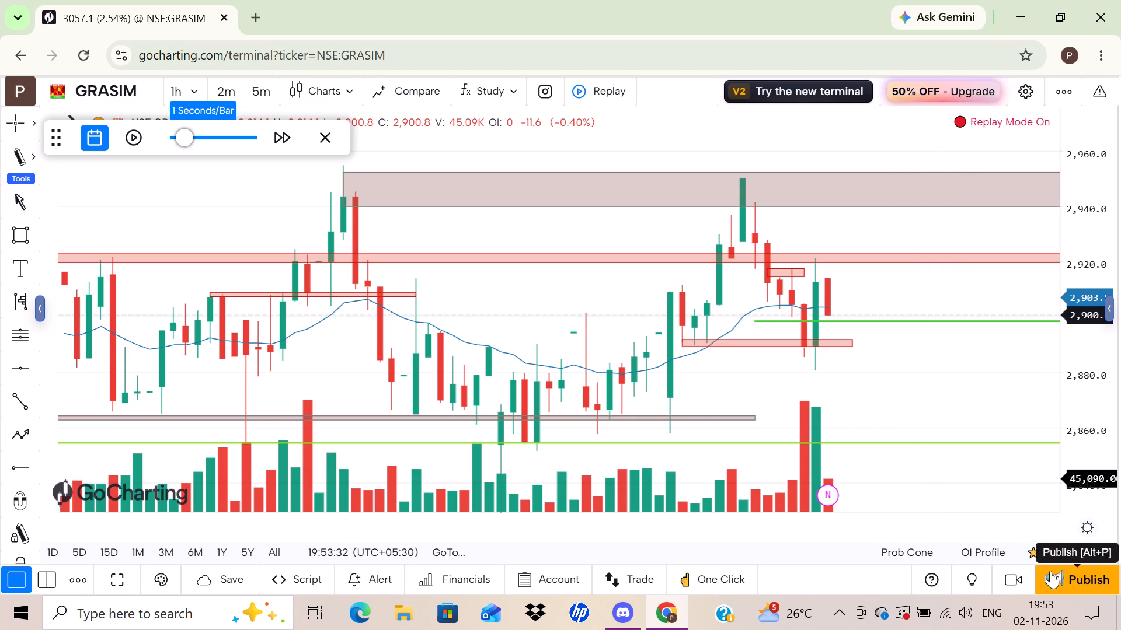
Switch the chart symbol to SUNPHARMA from the recently viewed symbols.
click(141, 99)
click(311, 157)
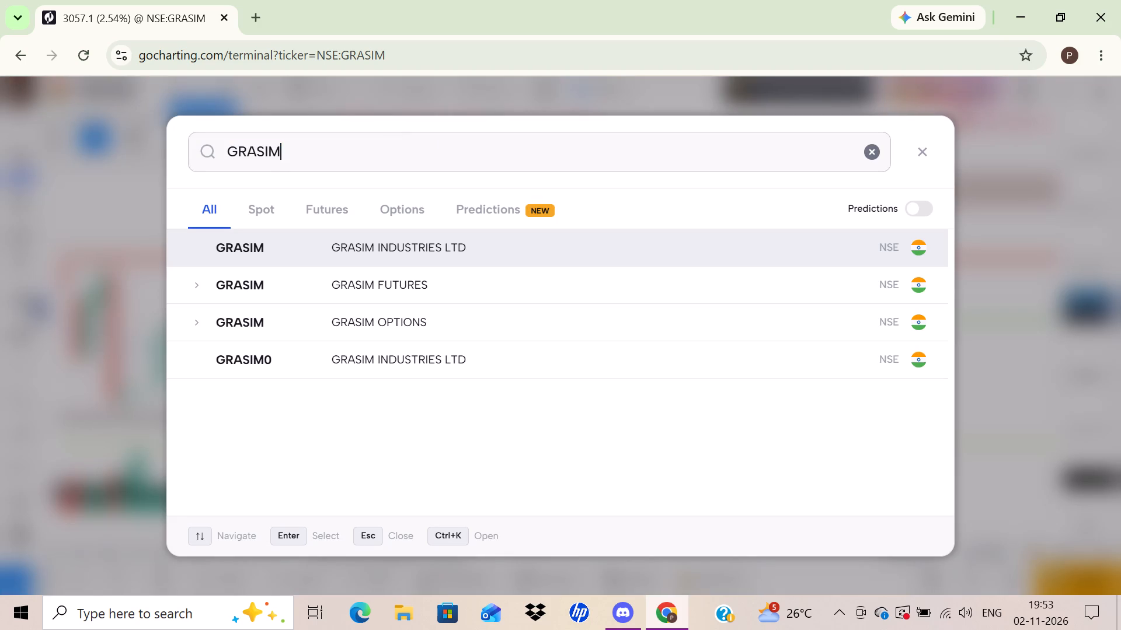
key(BackSpace)
key(BackSpace)
key(BackSpace)
key(BackSpace)
key(BackSpace)
key(BackSpace)
key(BackSpace)
key(BackSpace)
key(BackSpace)
key(BackSpace)
key(BackSpace)
key(BackSpace)
key(BackSpace)
key(BackSpace)
key(BackSpace)
key(BackSpace)
key(BackSpace)
key(BackSpace)
key(BackSpace)
key(BackSpace)
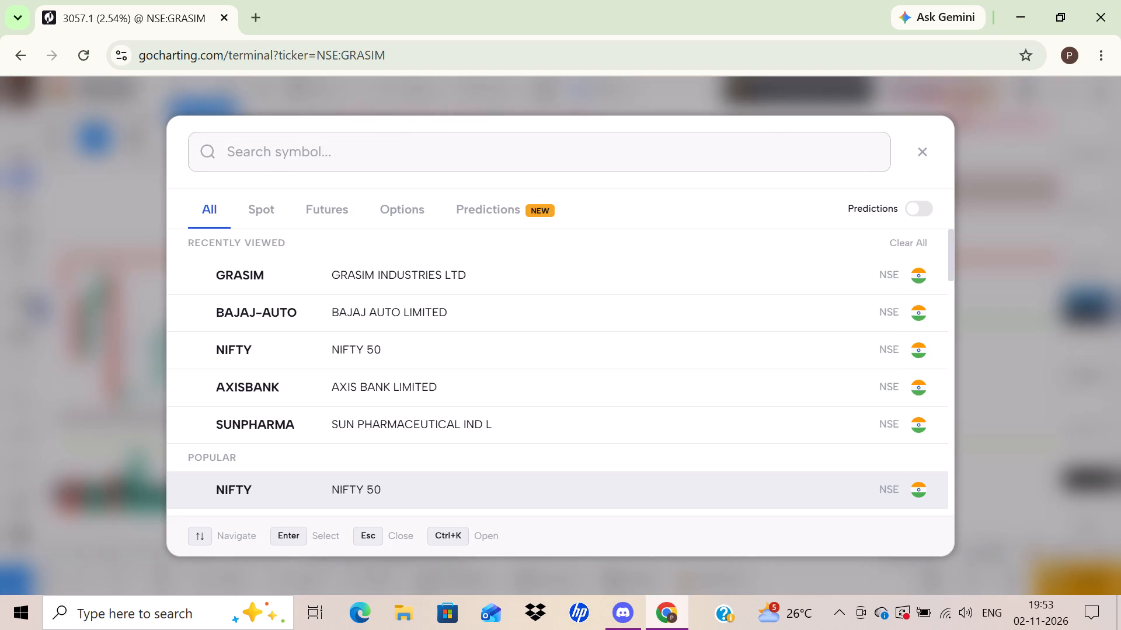
click(428, 428)
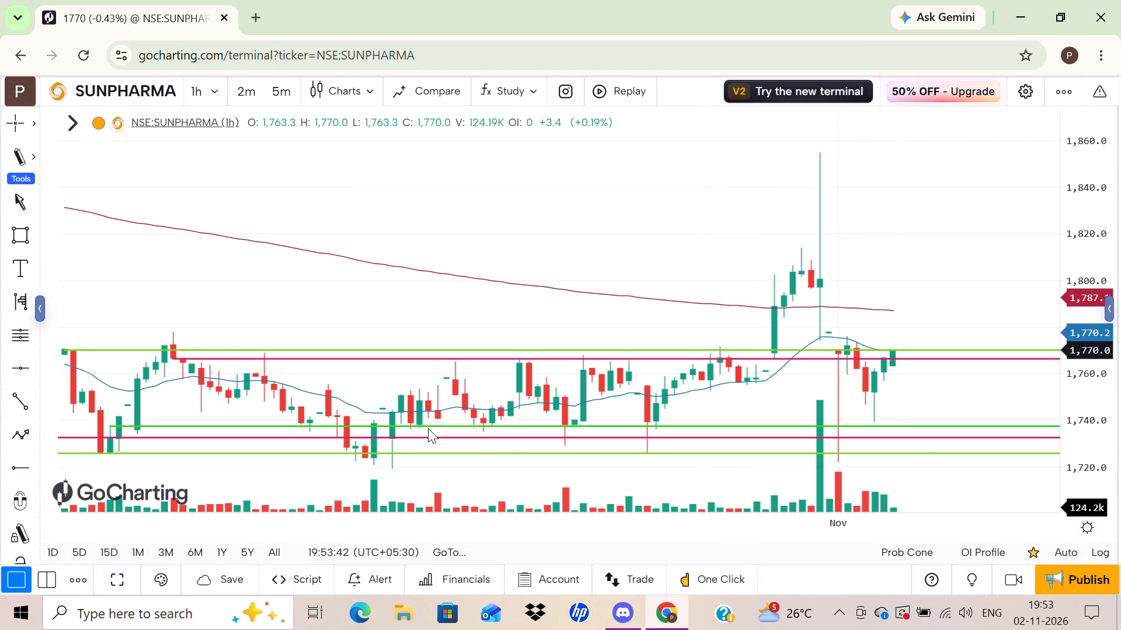
Switch the SUNPHARMA chart to the Daily interval.
scroll(481, 345, right, 1)
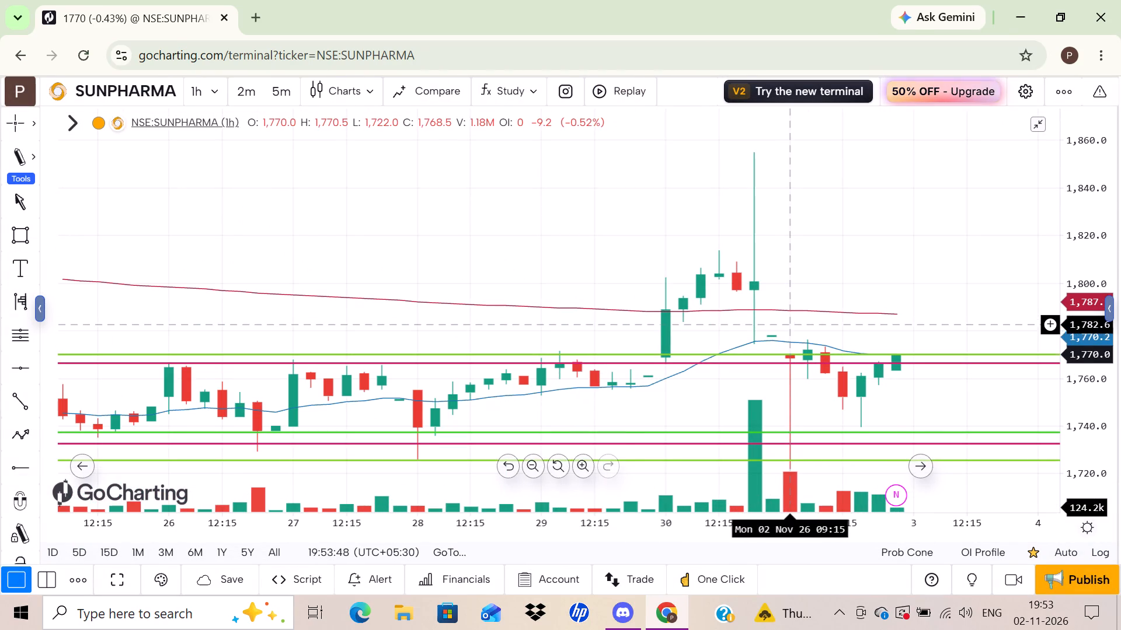
drag(1084, 267, 1089, 390)
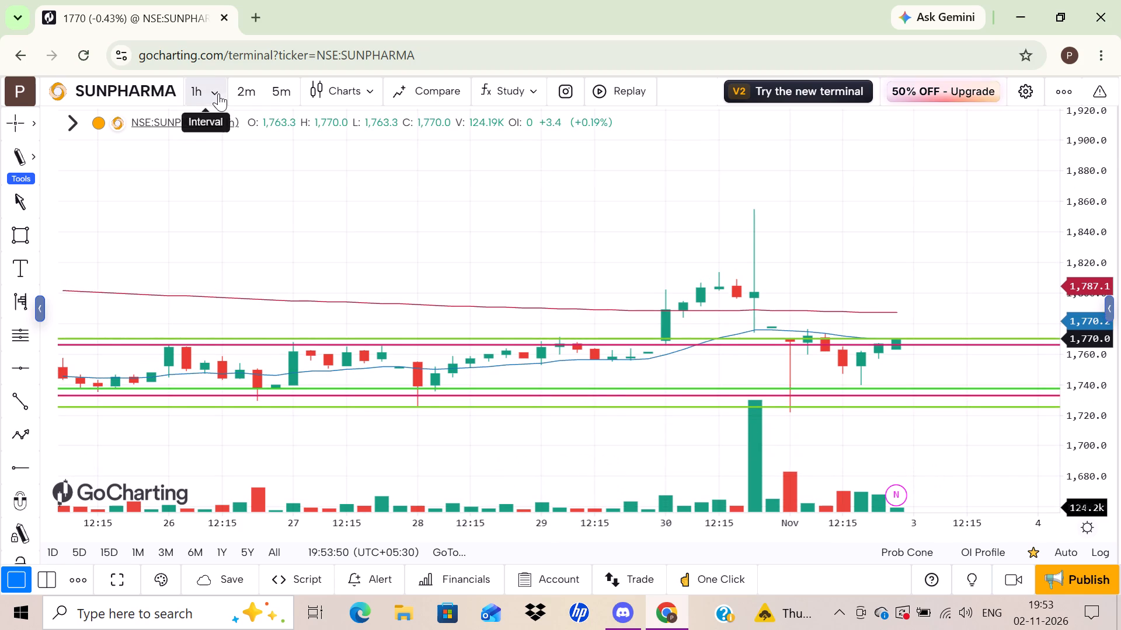
click(200, 85)
scroll(168, 325, down, 3)
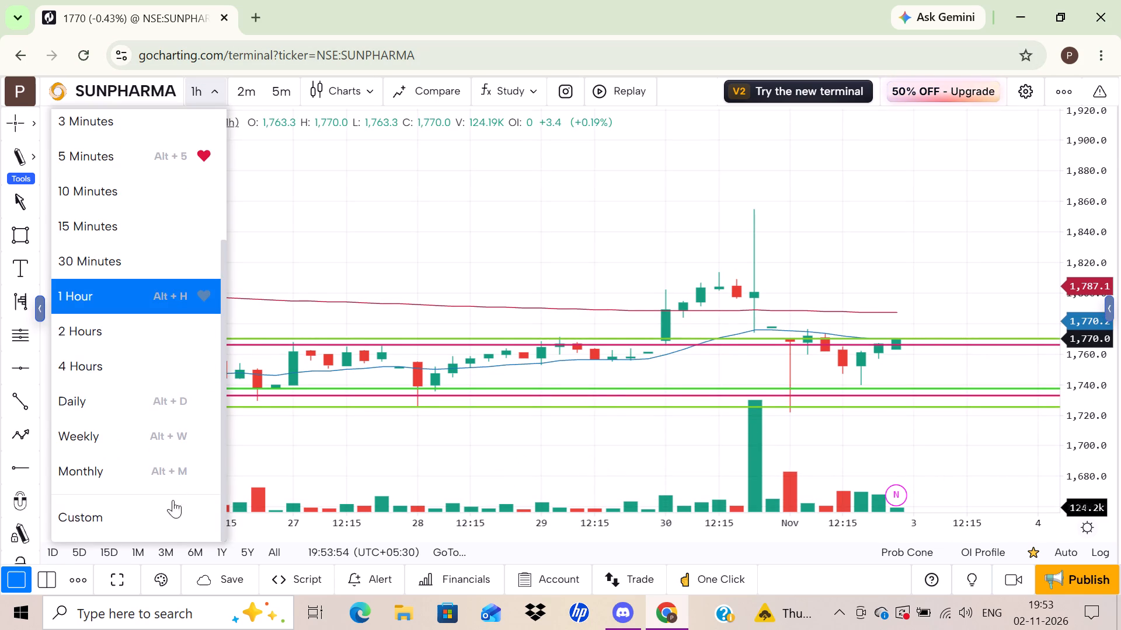
click(93, 397)
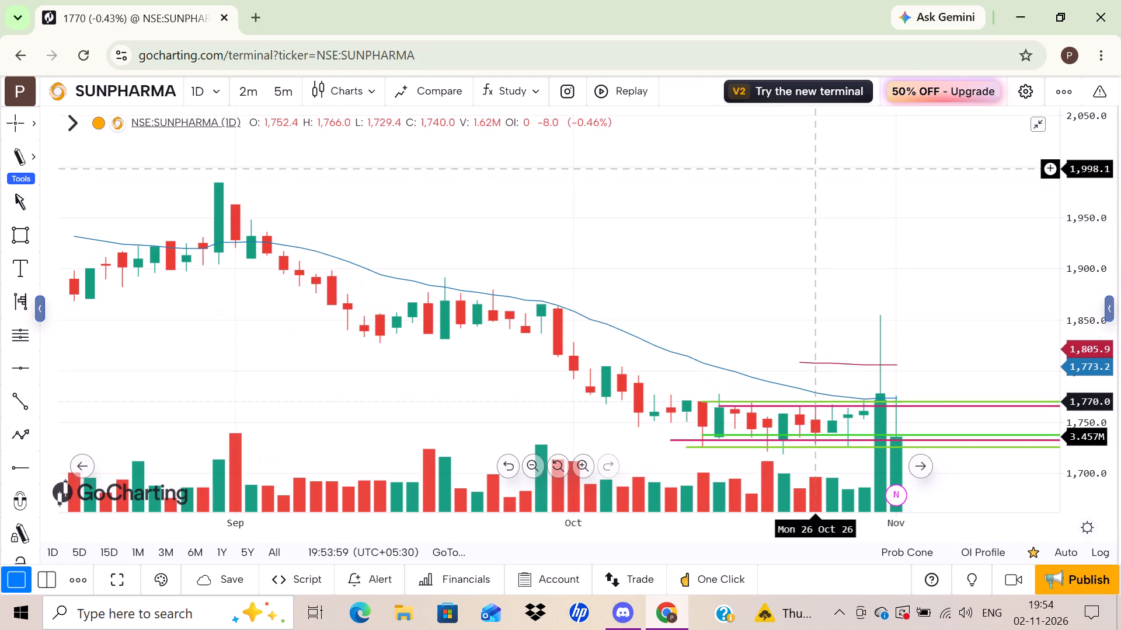
Examine SUNPHARMA's October to early November daily candles around the existing horizontal levels.
drag(1084, 219, 1113, 548)
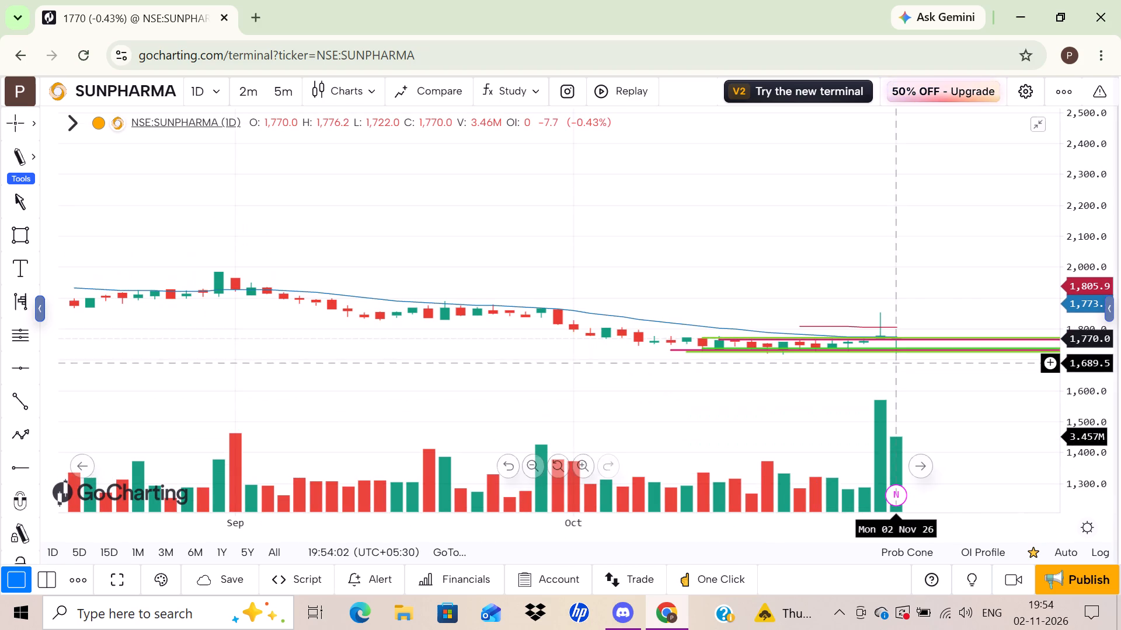
drag(942, 415, 830, 268)
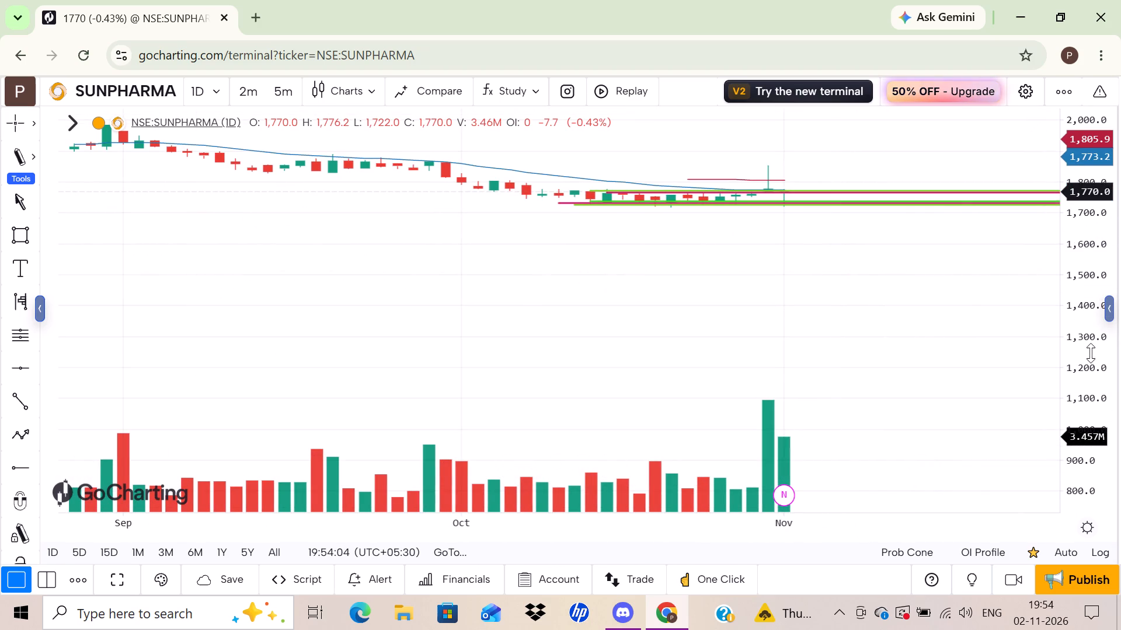
drag(1087, 355, 1064, 88)
drag(844, 190, 843, 389)
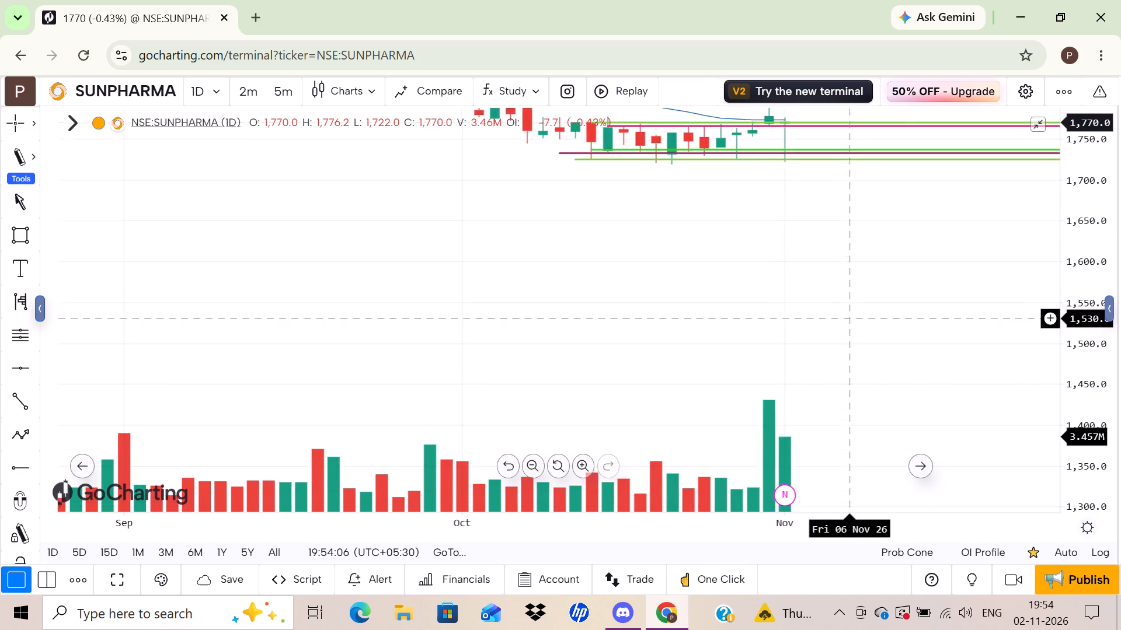
drag(843, 389, 839, 416)
drag(1091, 385, 1077, 171)
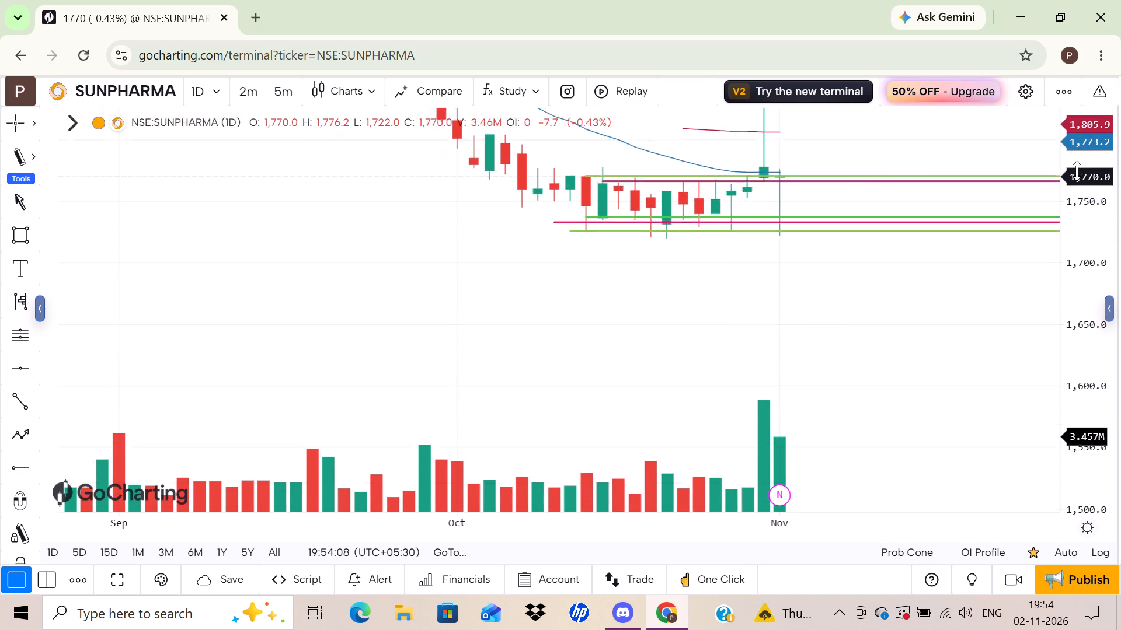
drag(1077, 171, 1075, 159)
drag(906, 293, 903, 420)
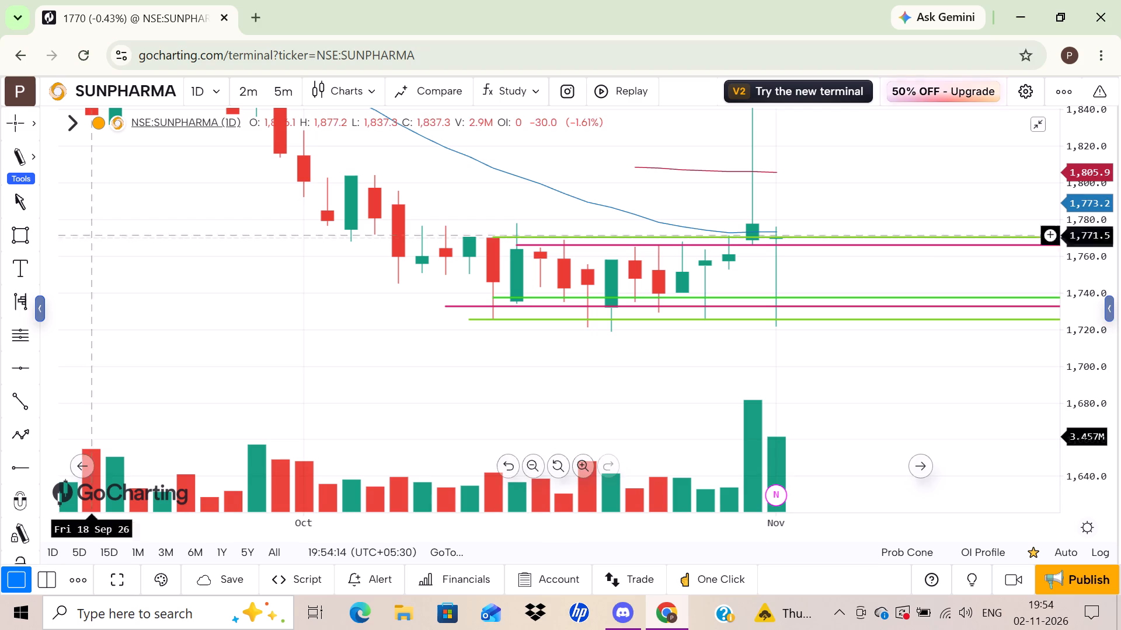
Switch the SUNPHARMA chart to the 5 Minutes interval.
click(204, 86)
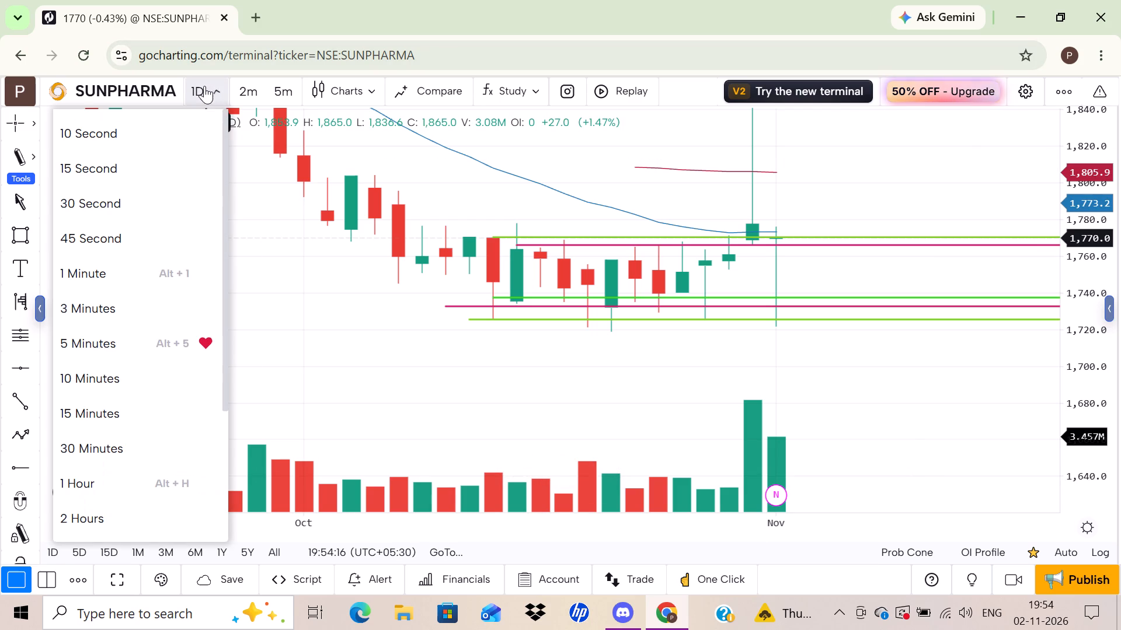
click(106, 346)
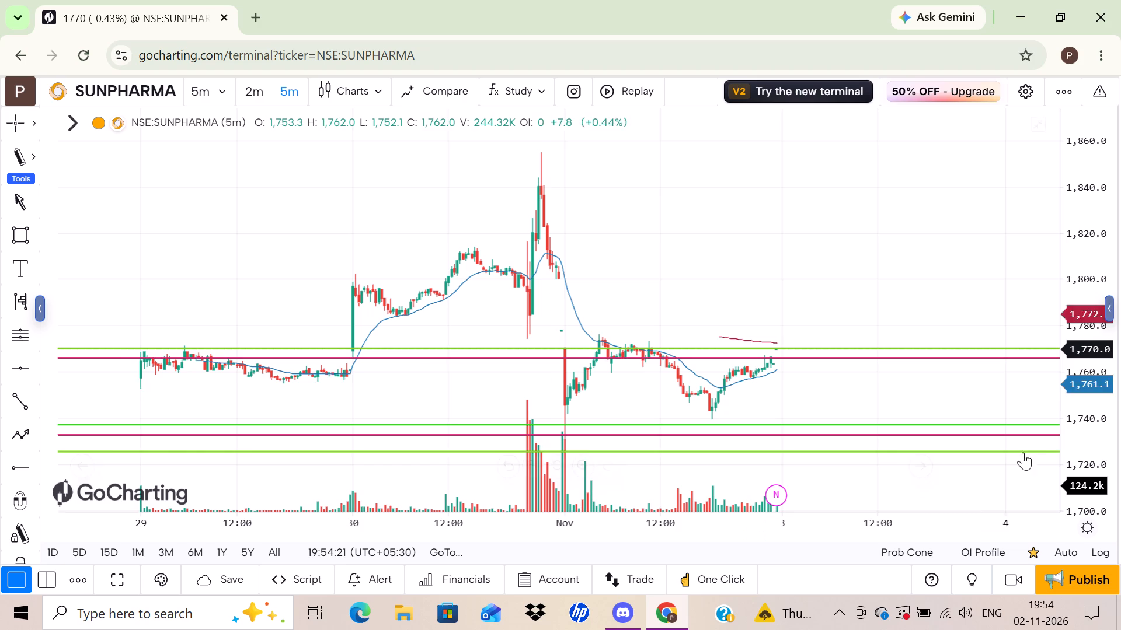
Examine SUNPHARMA's 2 November 5-minute candles and volume around the existing horizontal levels and moving averages.
drag(1088, 424, 1036, 215)
drag(802, 209, 775, 53)
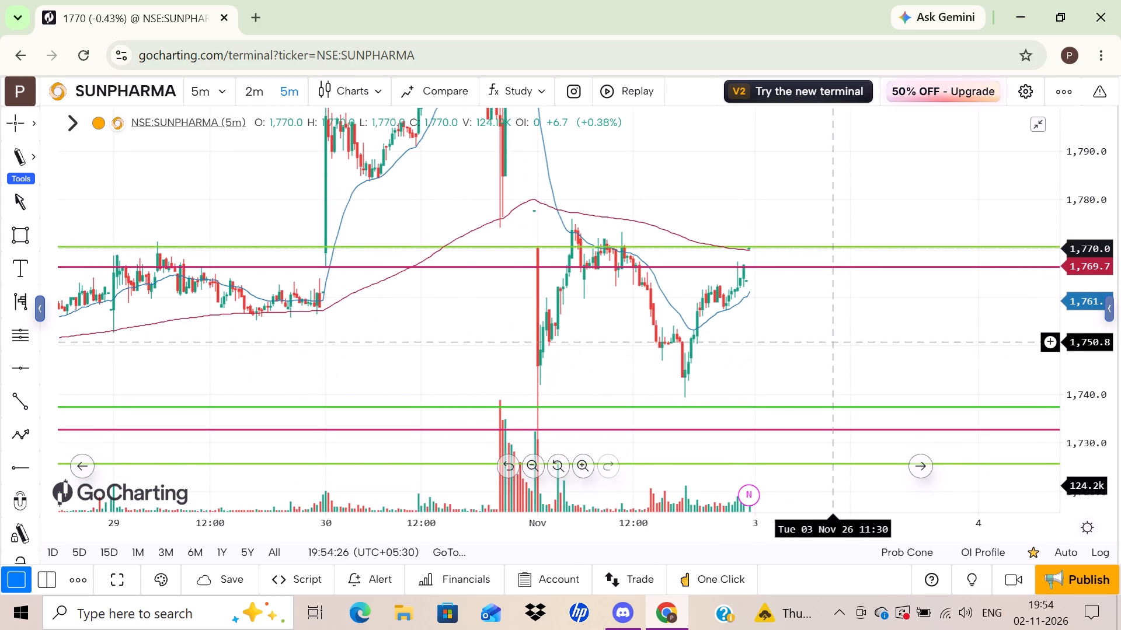
drag(604, 378, 767, 337)
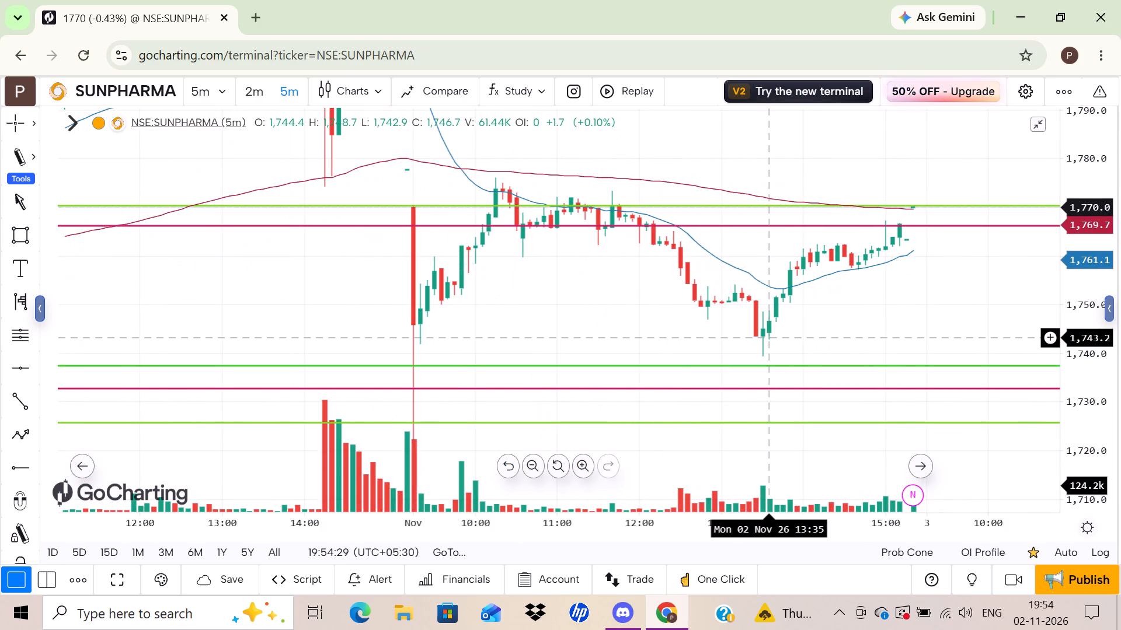
drag(496, 279, 630, 89)
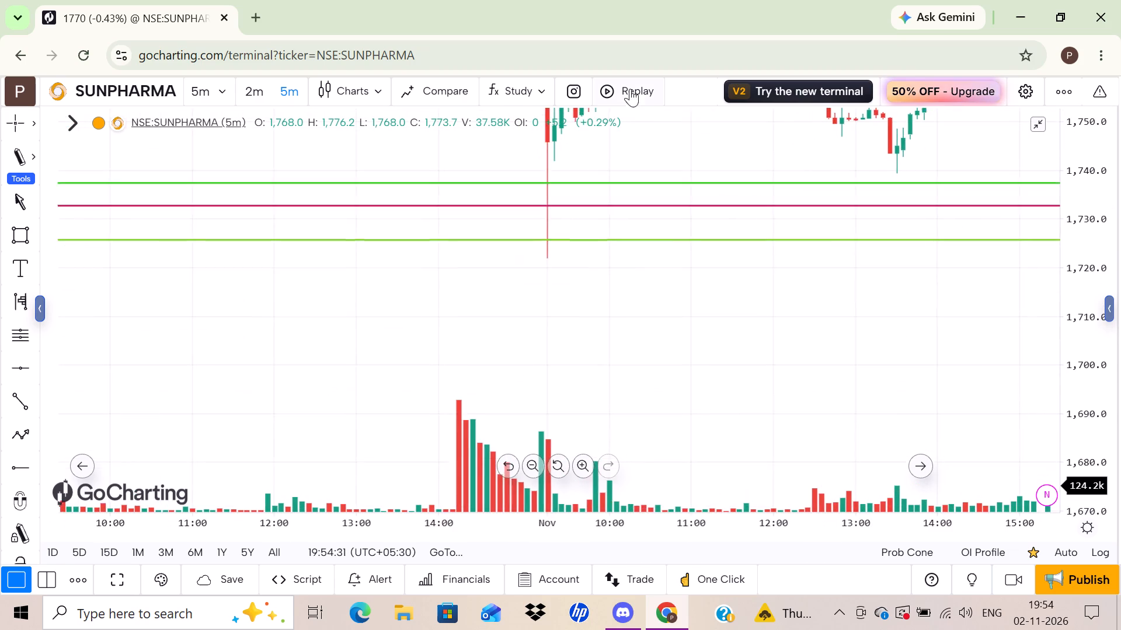
drag(630, 89, 609, 297)
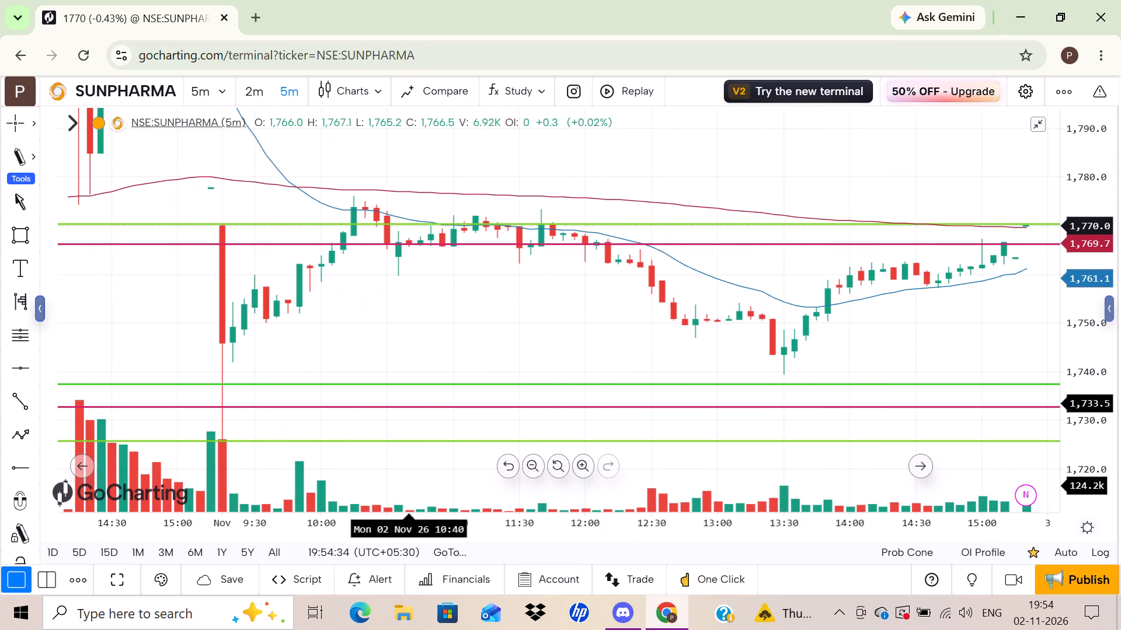
drag(329, 360, 472, 303)
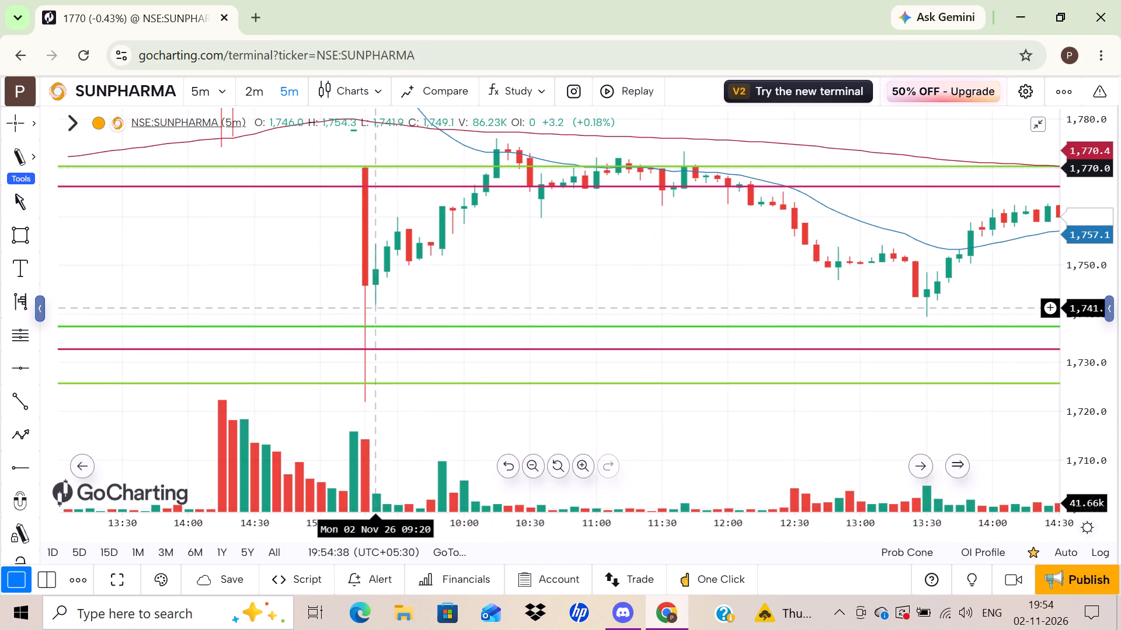
drag(556, 250, 522, 290)
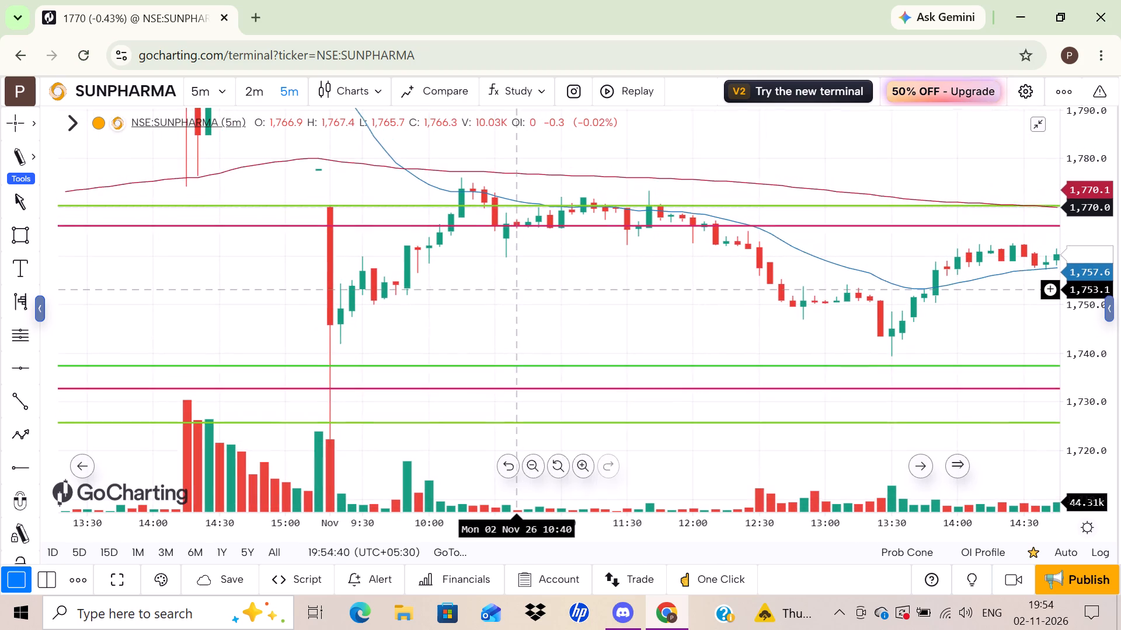
drag(522, 290, 516, 313)
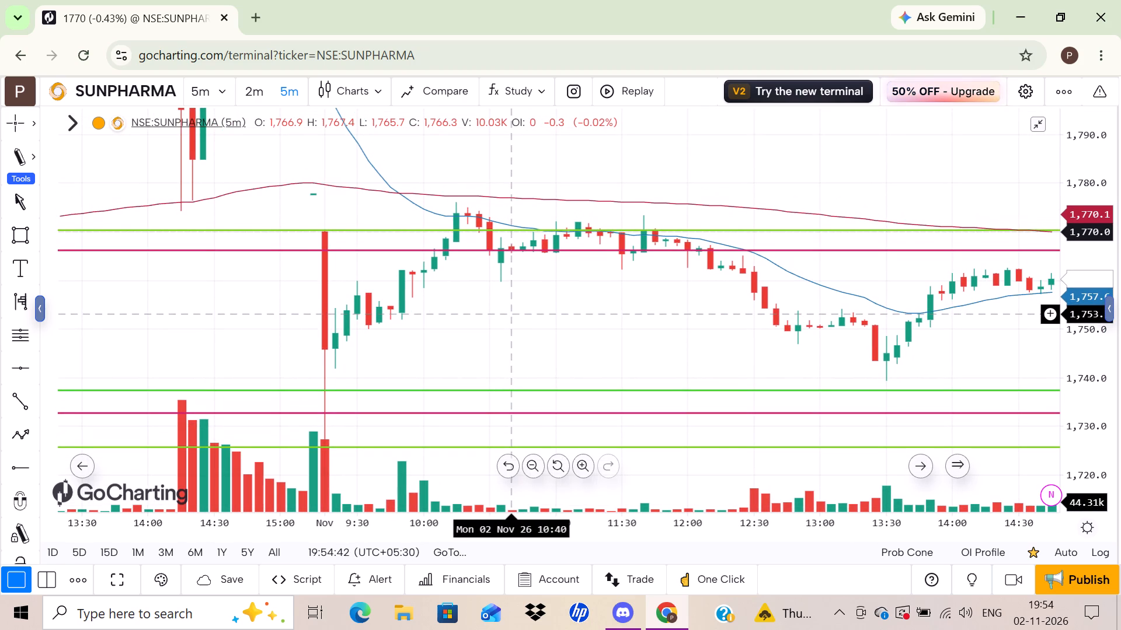
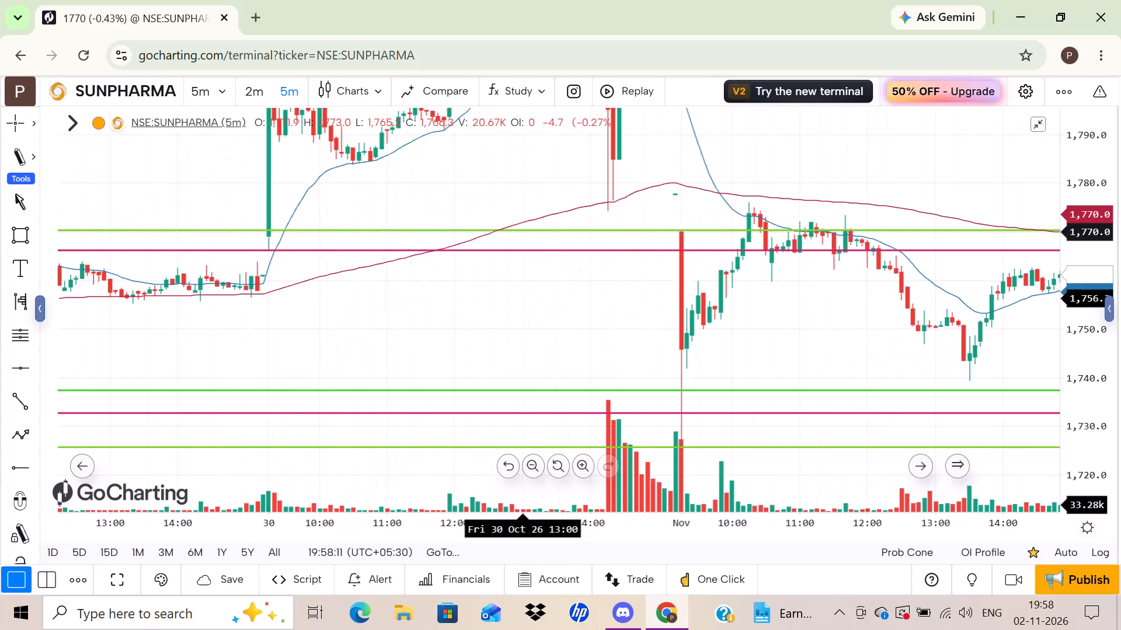
Switch the SUNPHARMA chart to the 2 Minutes interval.
drag(1068, 362, 1047, 440)
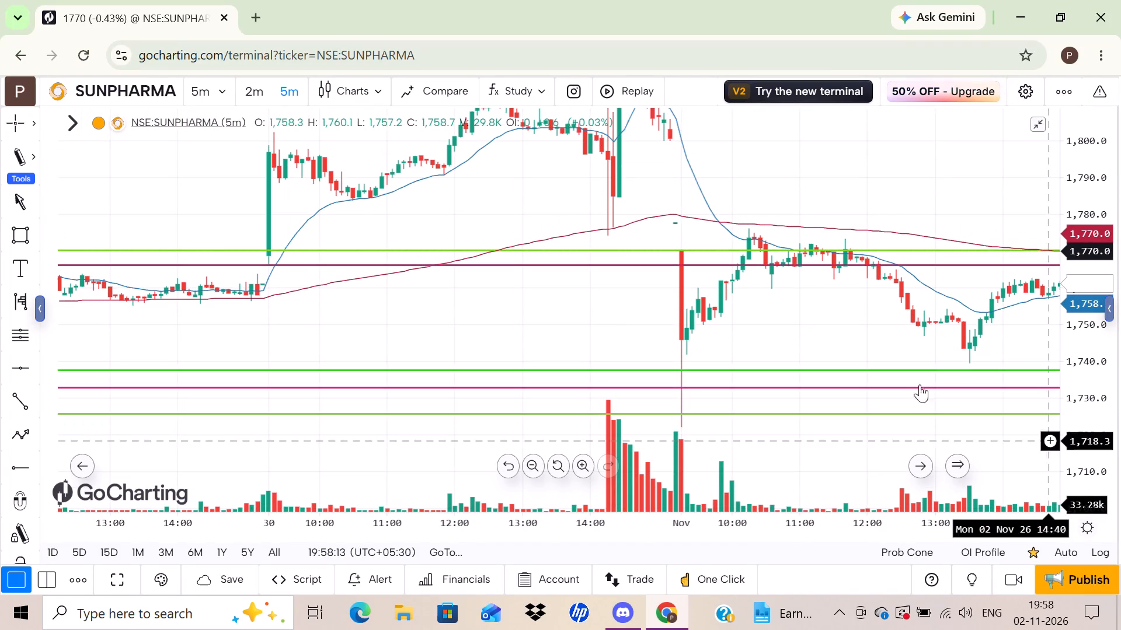
drag(859, 313, 602, 274)
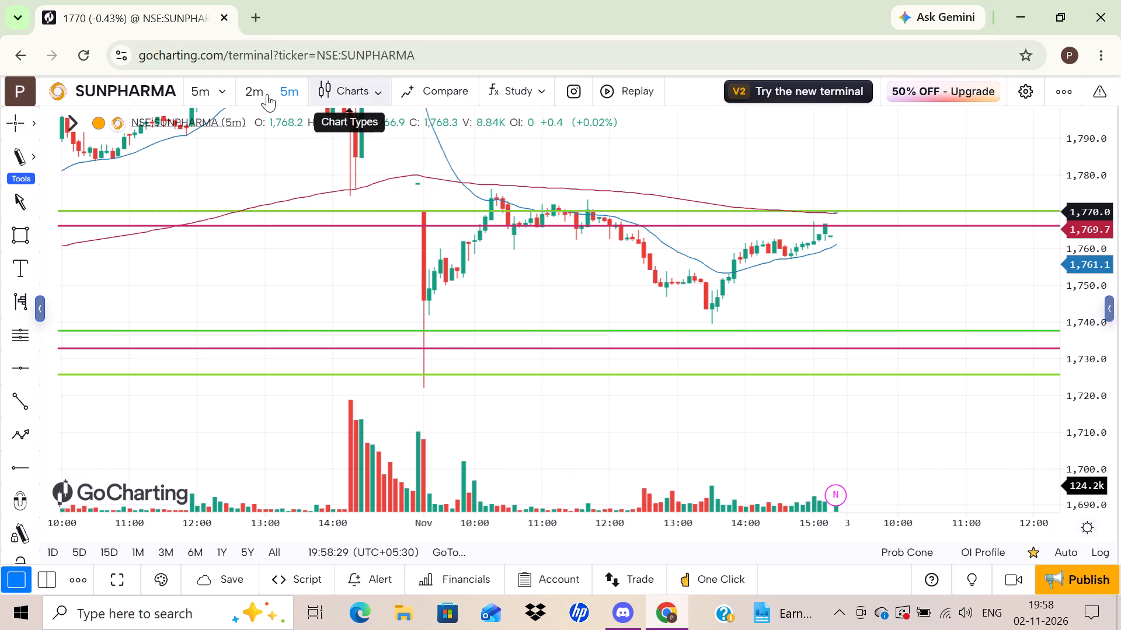
click(249, 94)
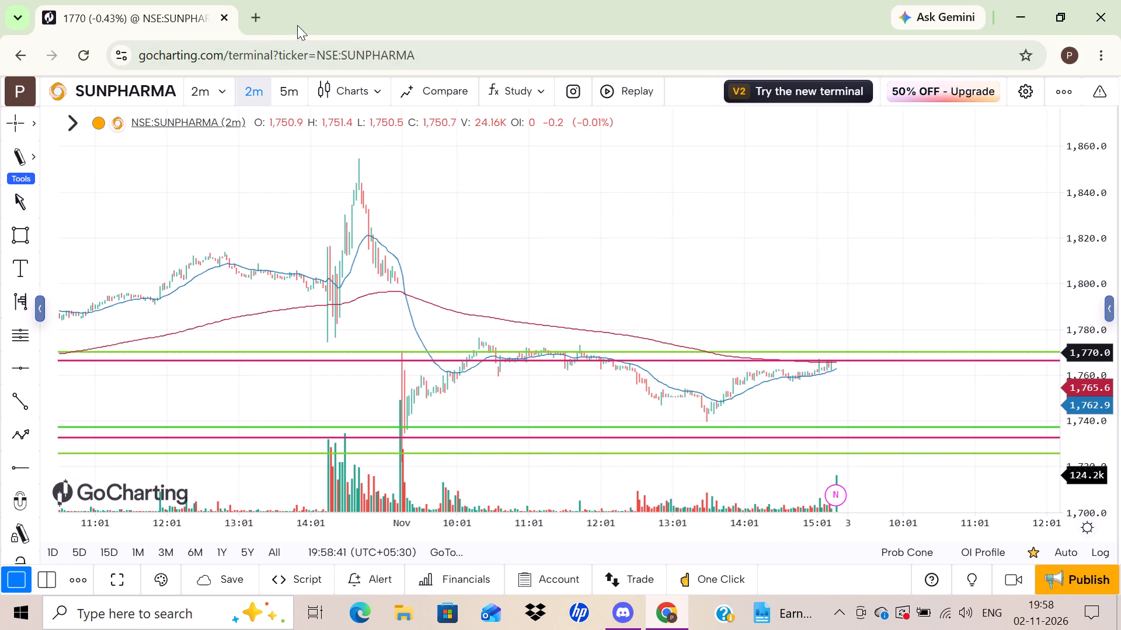
Open the YouTube home page in a new browser tab through a Google search for youtube.
click(252, 23)
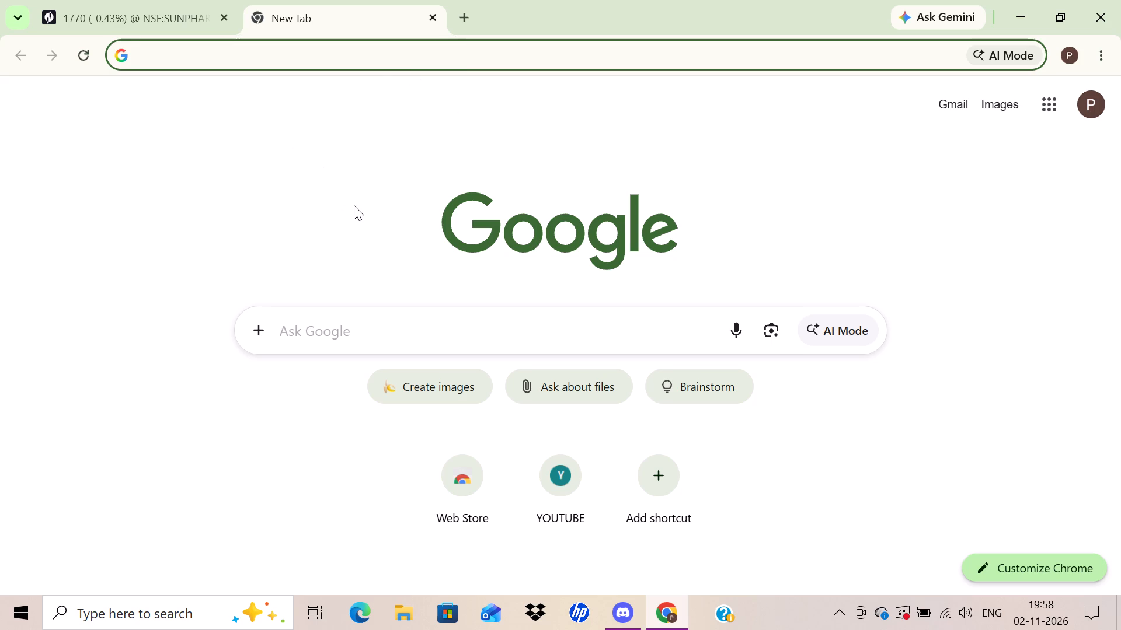
click(336, 351)
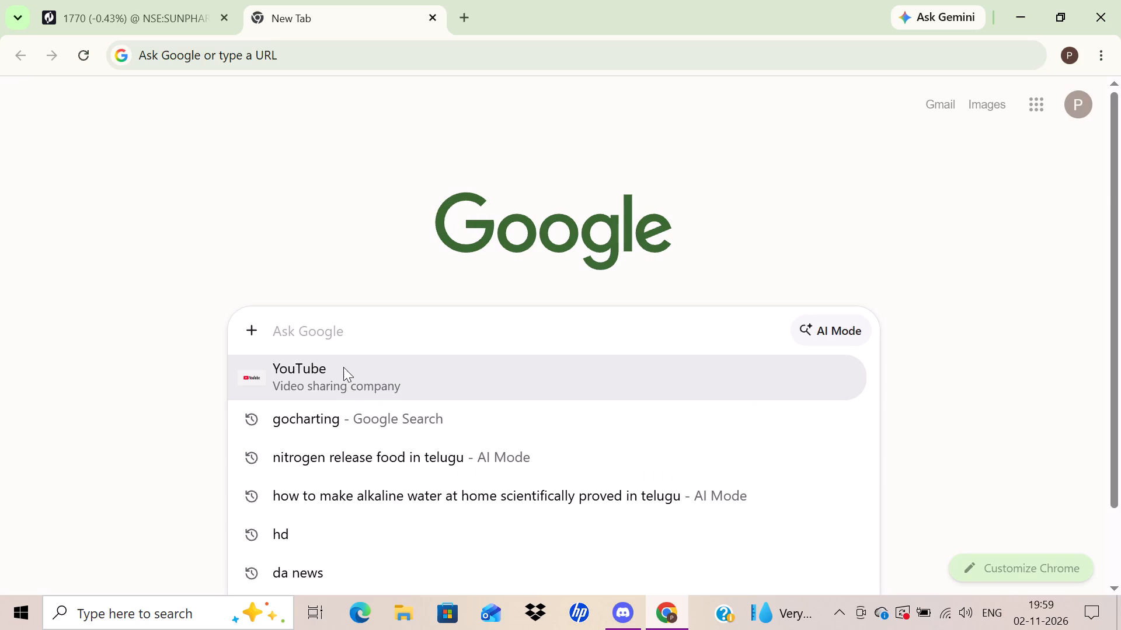
click(349, 386)
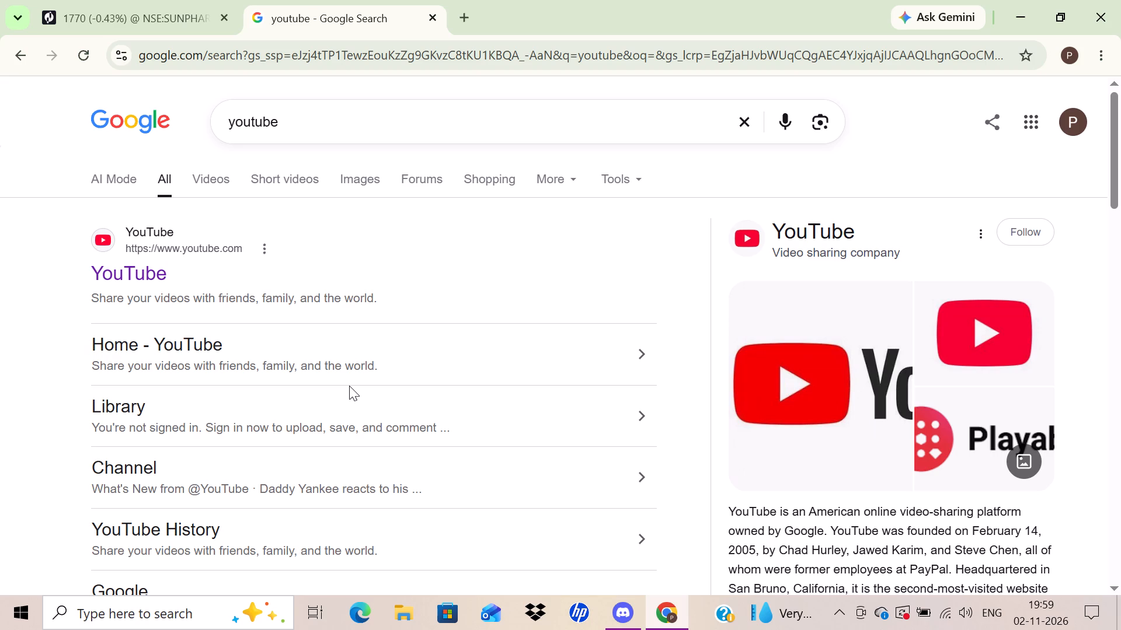
click(121, 276)
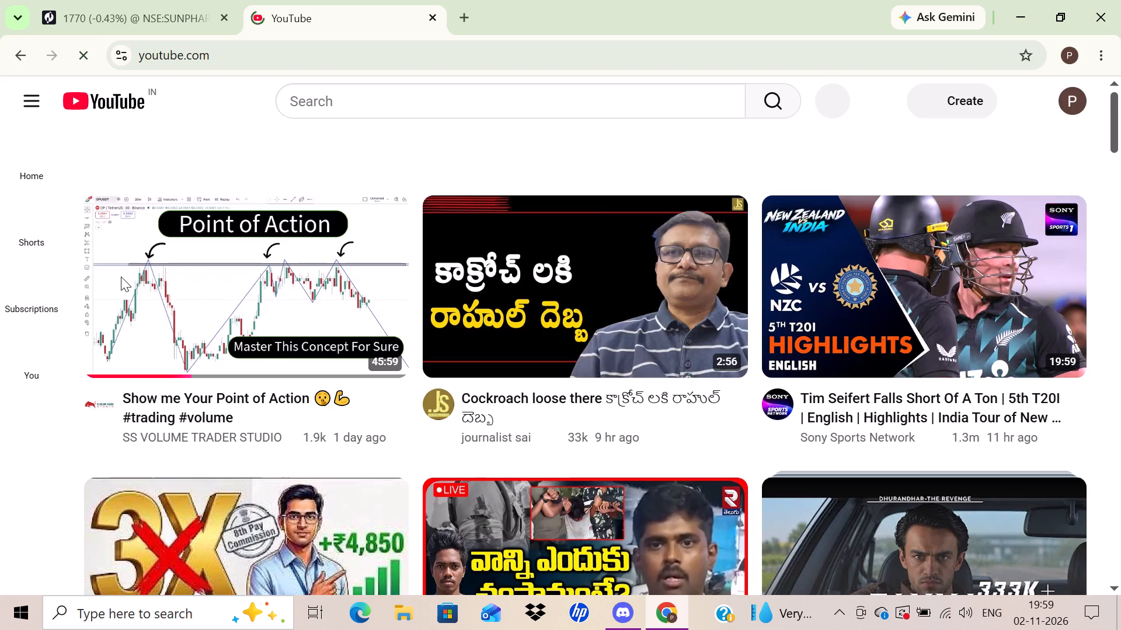
Browse the recommended videos on the YouTube home feed for one to watch.
scroll(121, 276, down, 2)
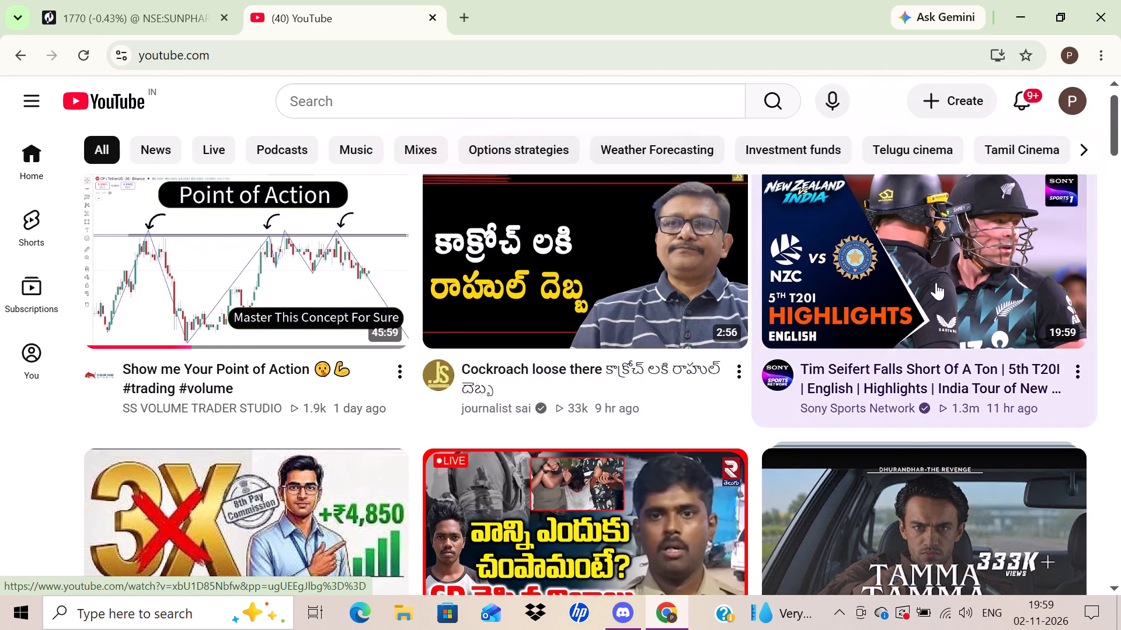
scroll(936, 282, down, 1)
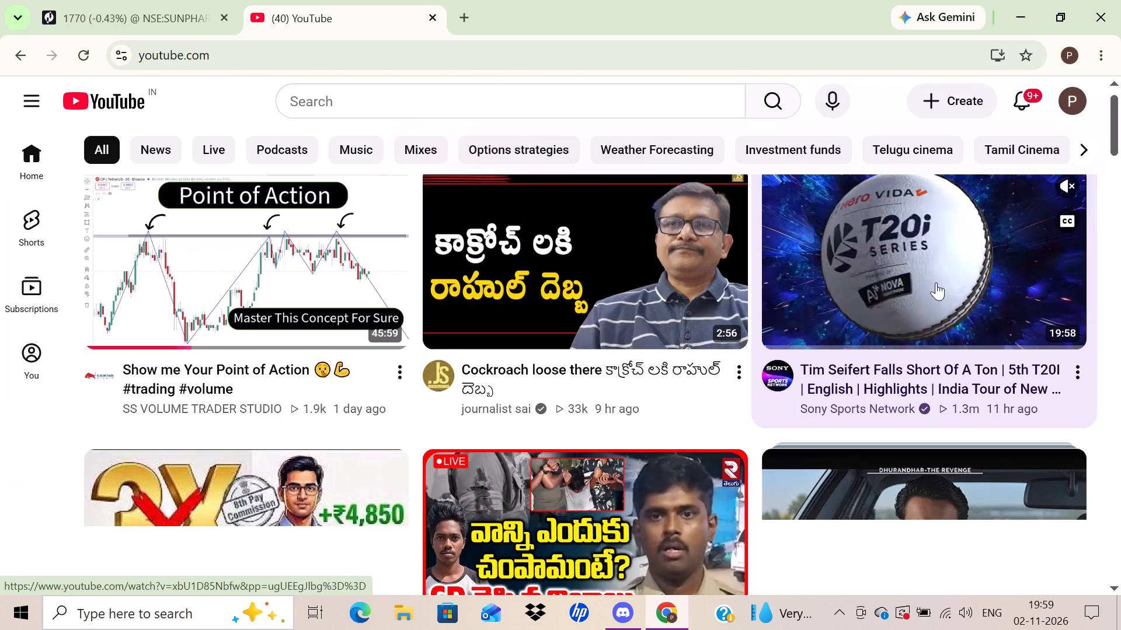
scroll(936, 282, down, 1)
scroll(863, 269, down, 3)
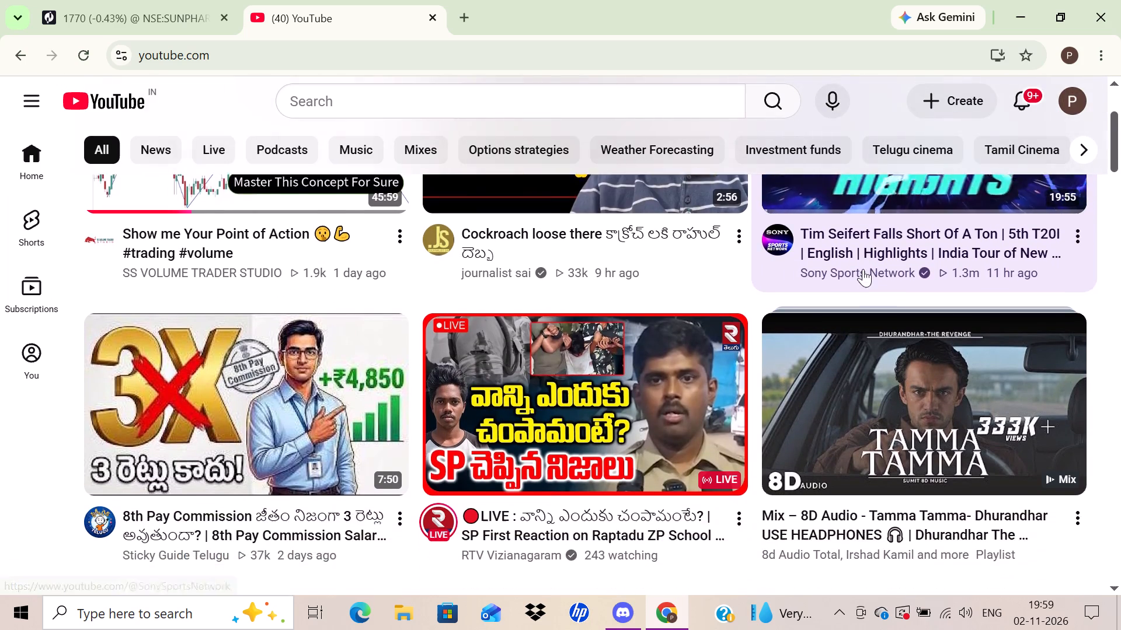
scroll(863, 269, down, 2)
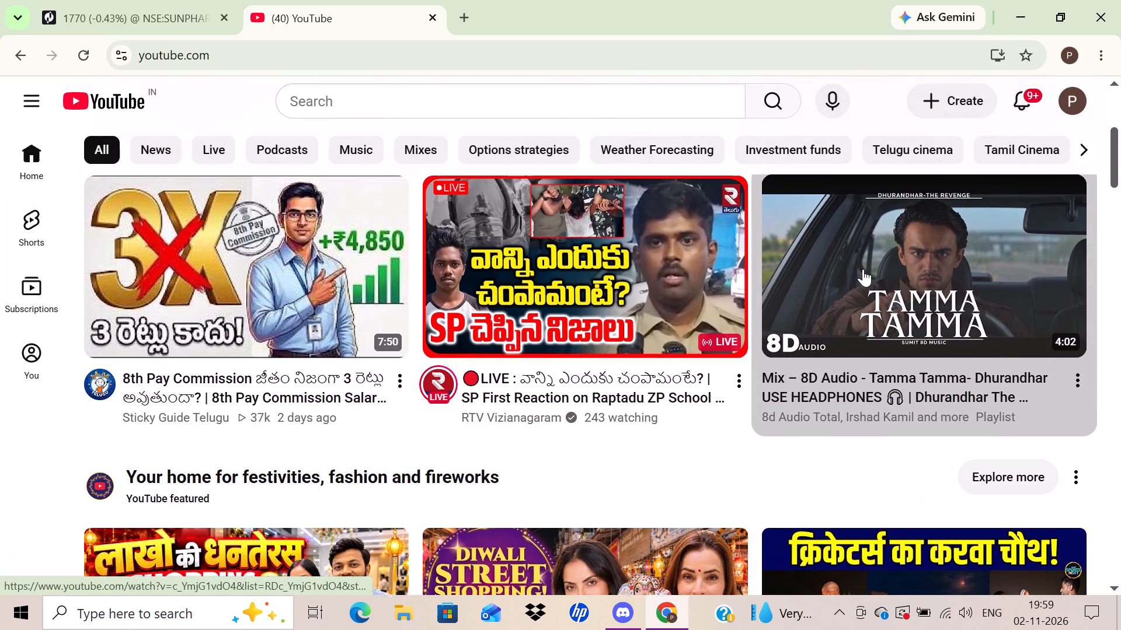
scroll(863, 269, down, 1)
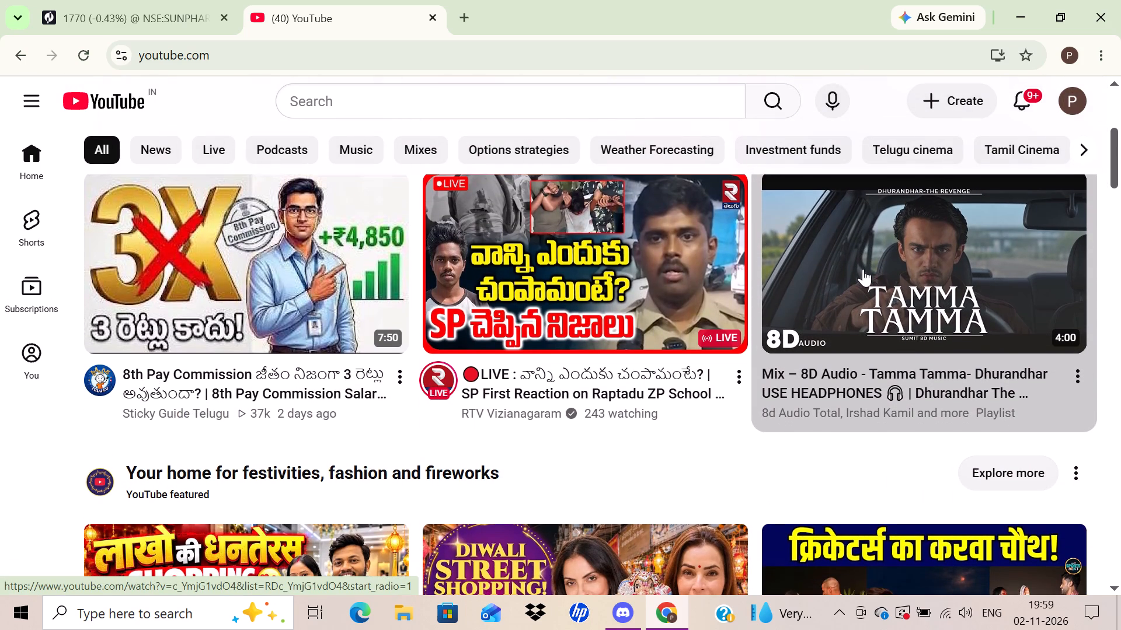
scroll(863, 269, down, 3)
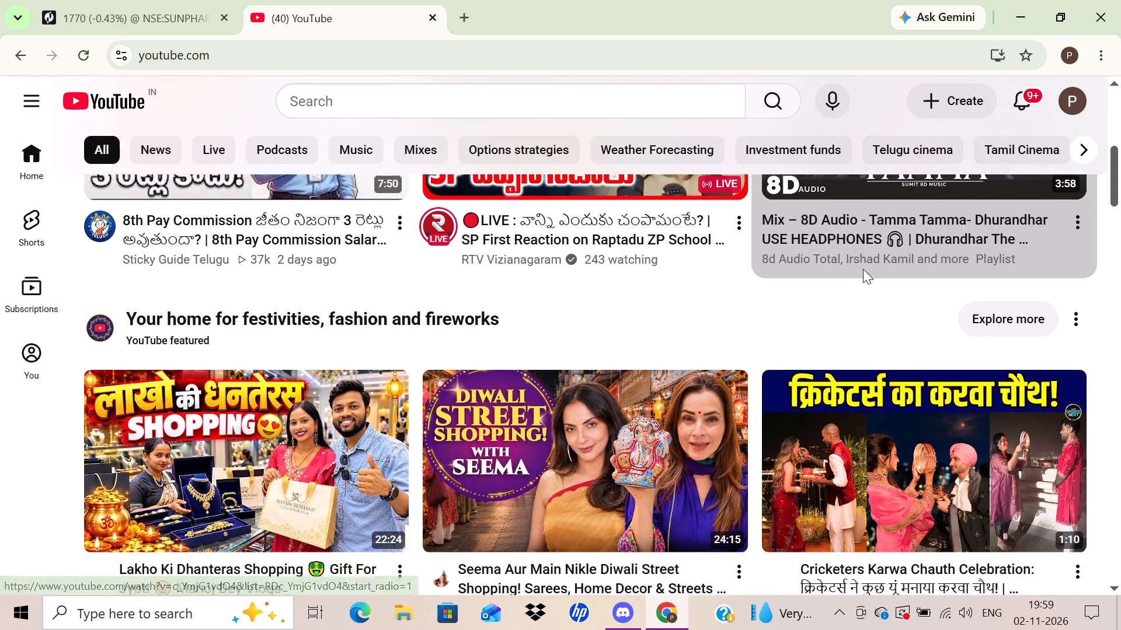
scroll(863, 269, down, 3)
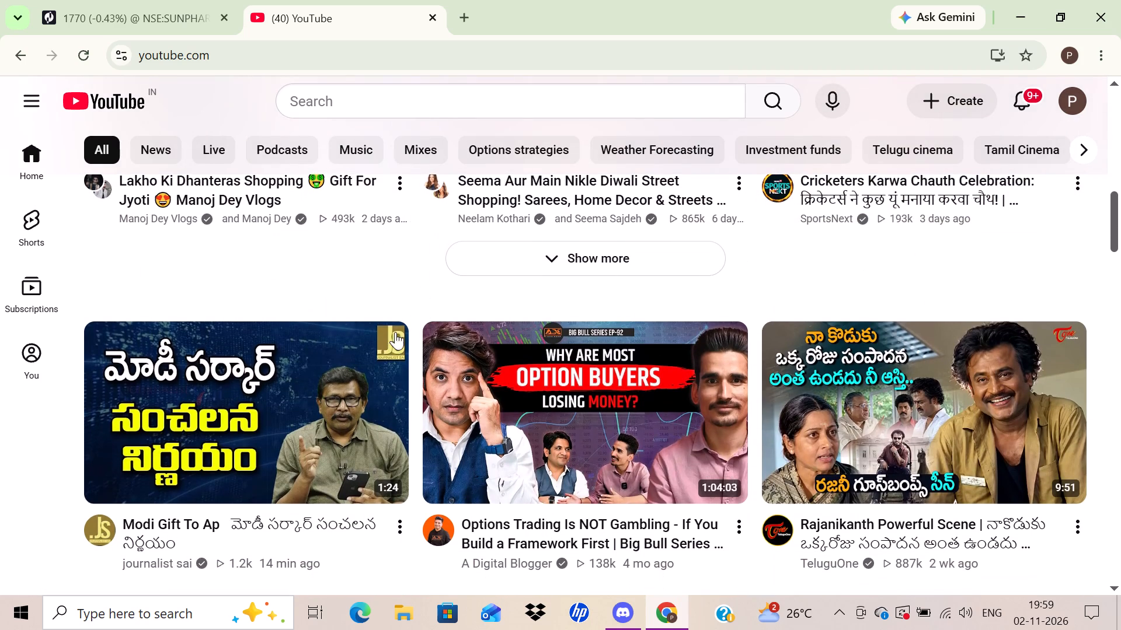
Play the journalist sai video "Modi Gift To Ap" in full screen, skipping the advertisement.
click(238, 392)
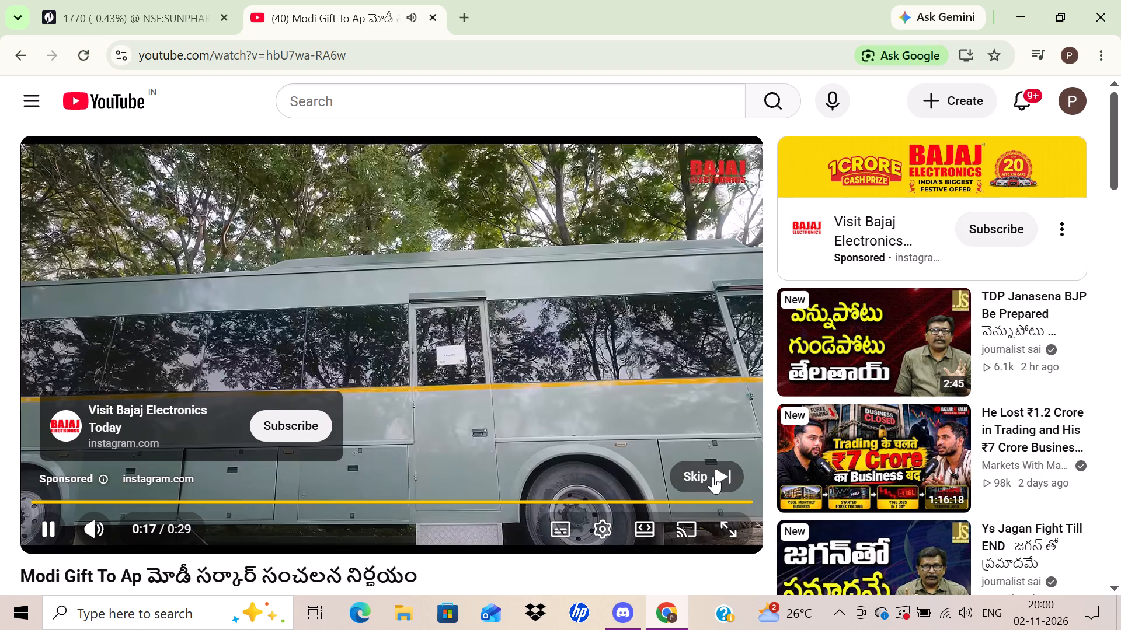
click(713, 471)
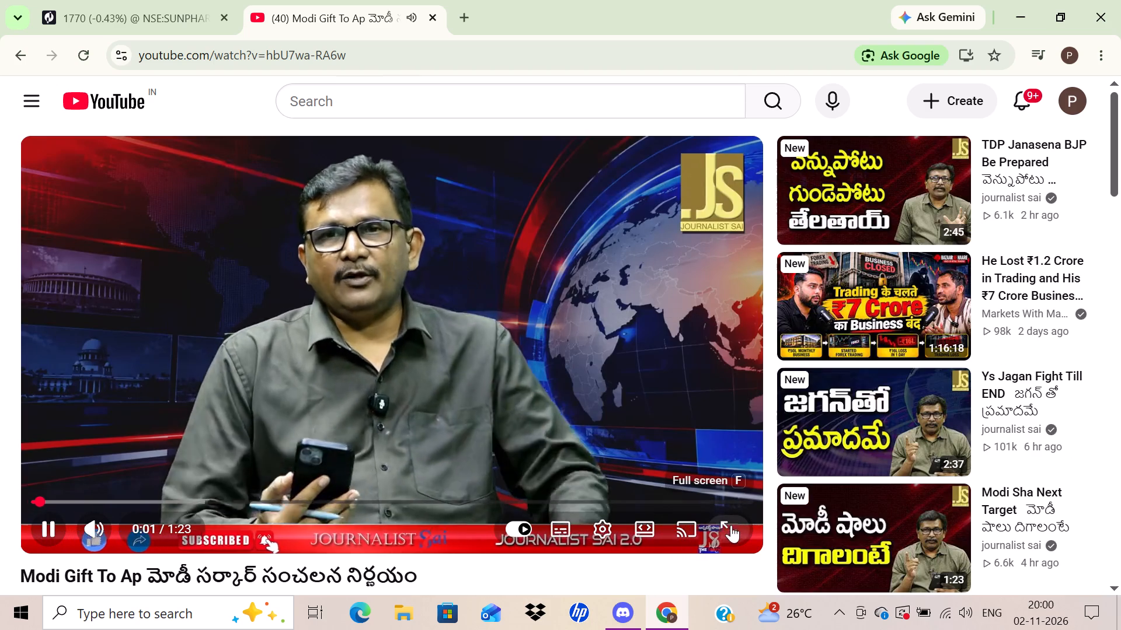
click(730, 526)
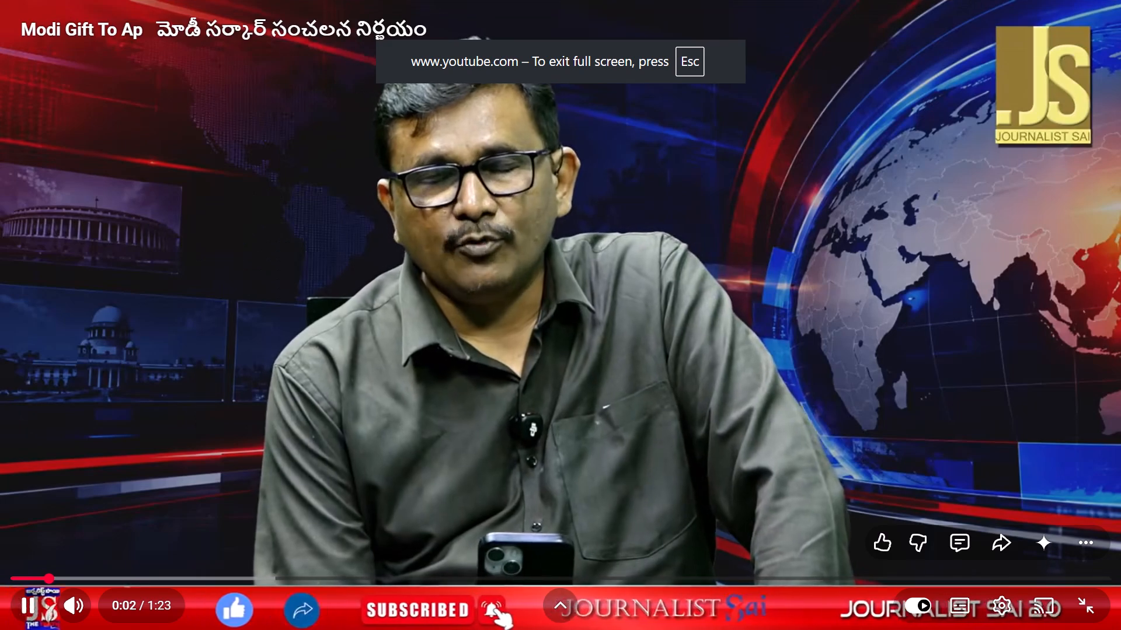